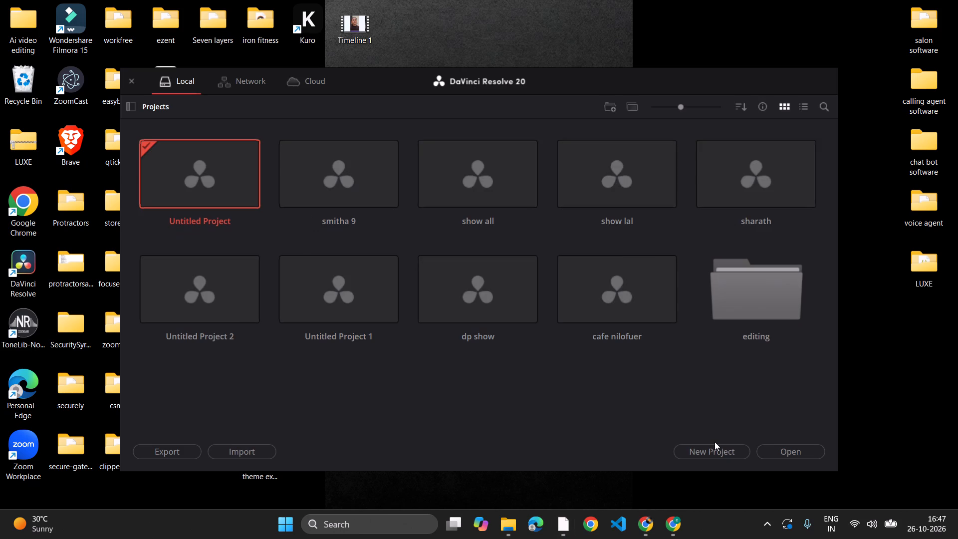
# Create a new DaVinci Resolve project named py.
pyautogui.doubleClick(220, 204)
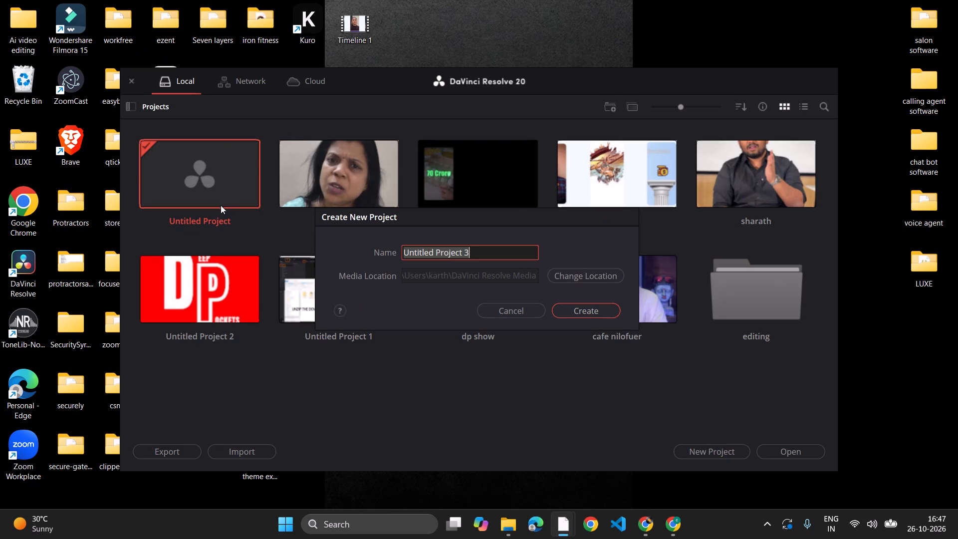
pyautogui.press('p')
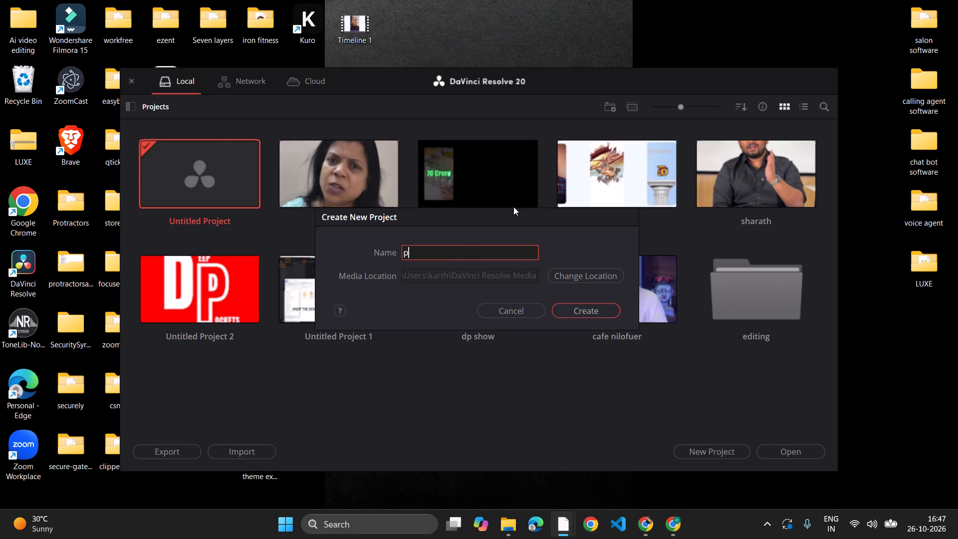
pyautogui.press('y')
pyautogui.press('Return')
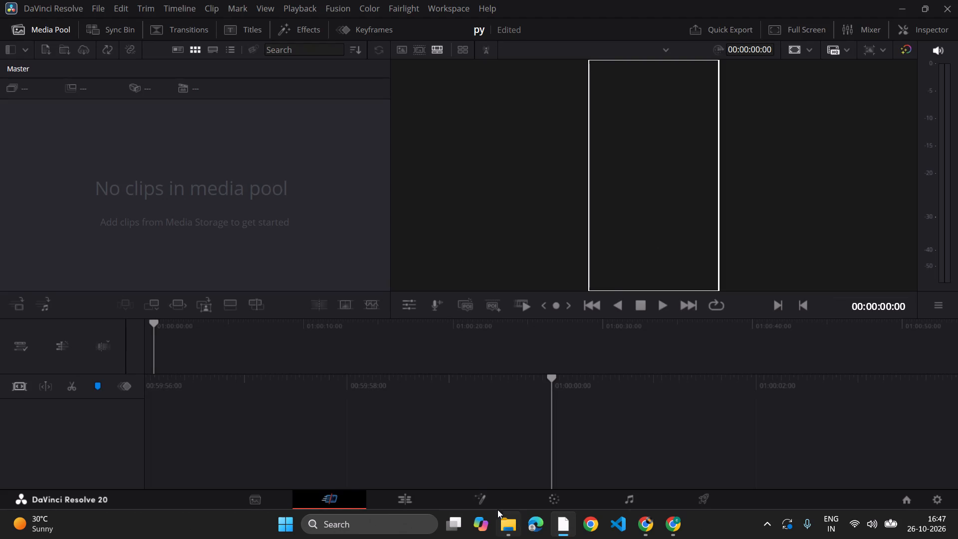
# Switch the py project to the Edit page.
pyautogui.click(427, 504)
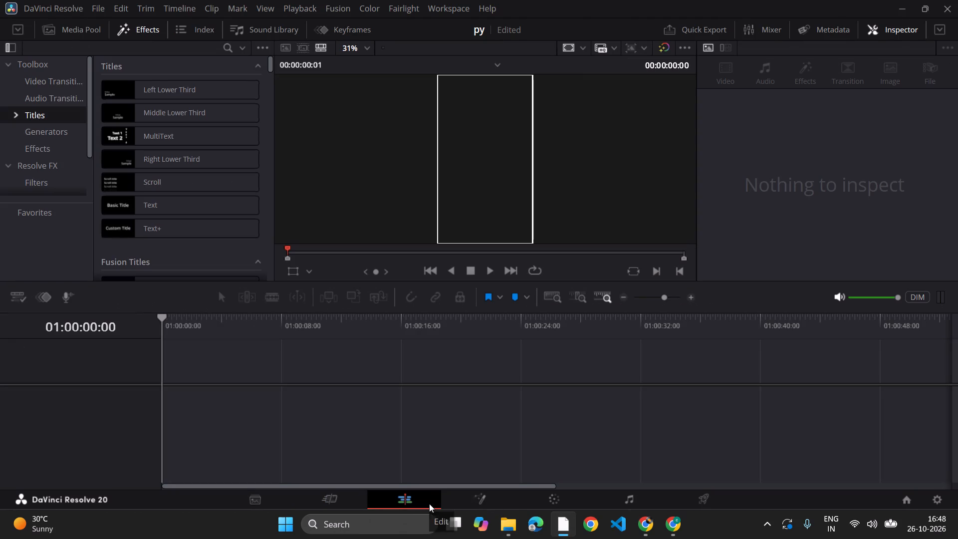
# Save the project settings with a 1080 x 1920 HD timeline and vertical resolution enabled.
pyautogui.click(29, 5)
pyautogui.click(821, 444)
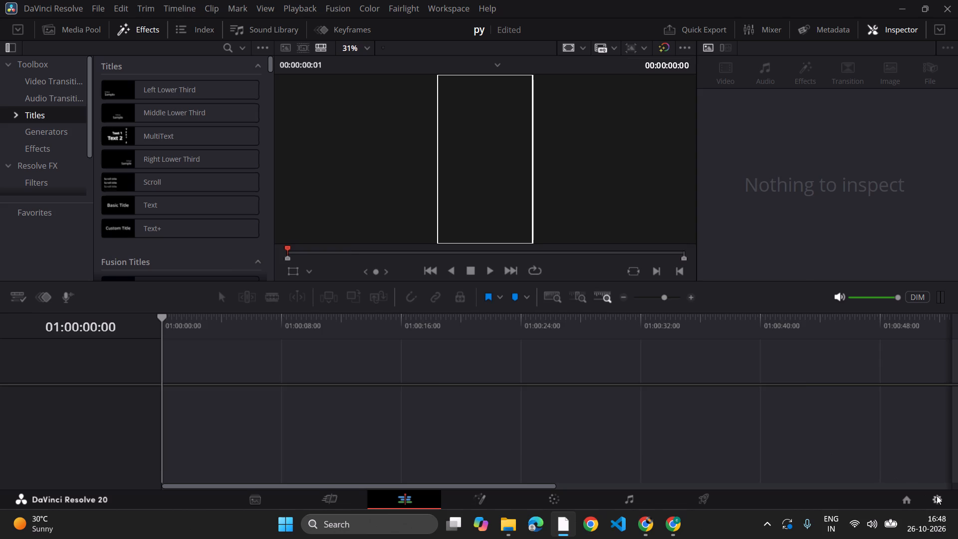
pyautogui.click(937, 496)
pyautogui.click(449, 147)
pyautogui.click(451, 156)
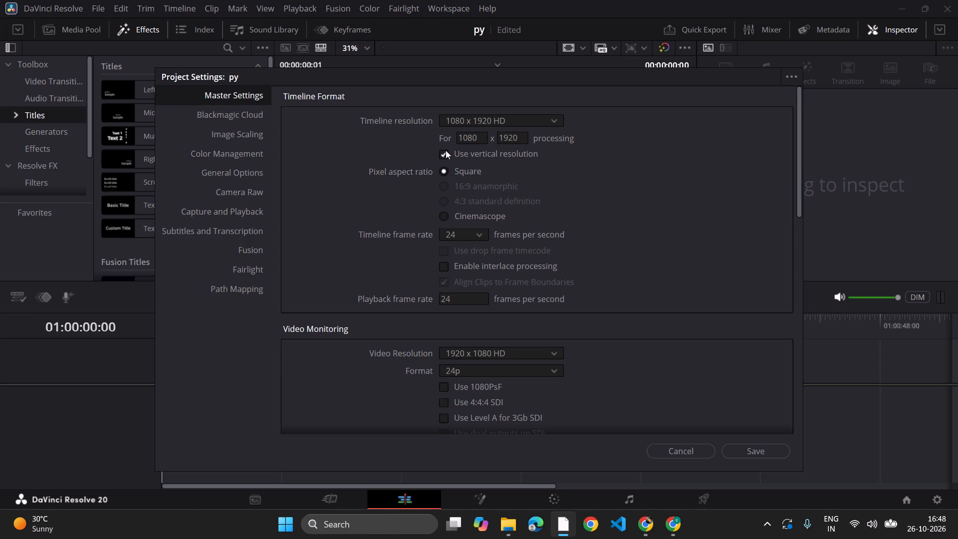
pyautogui.click(446, 150)
pyautogui.click(433, 149)
pyautogui.click(441, 154)
pyautogui.click(738, 456)
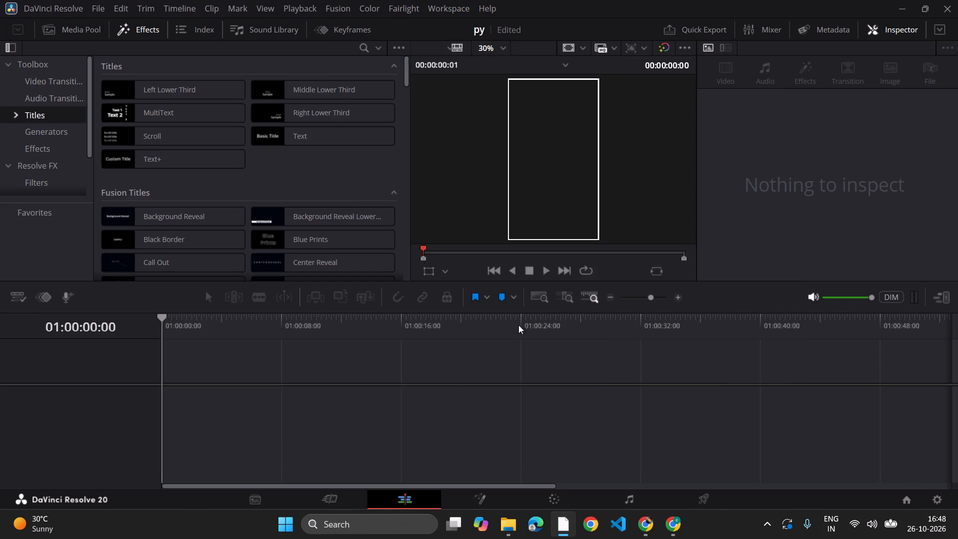
# Create a new bin named Bin 1 in the media pool and open it.
pyautogui.click(74, 36)
pyautogui.rightClick(195, 144)
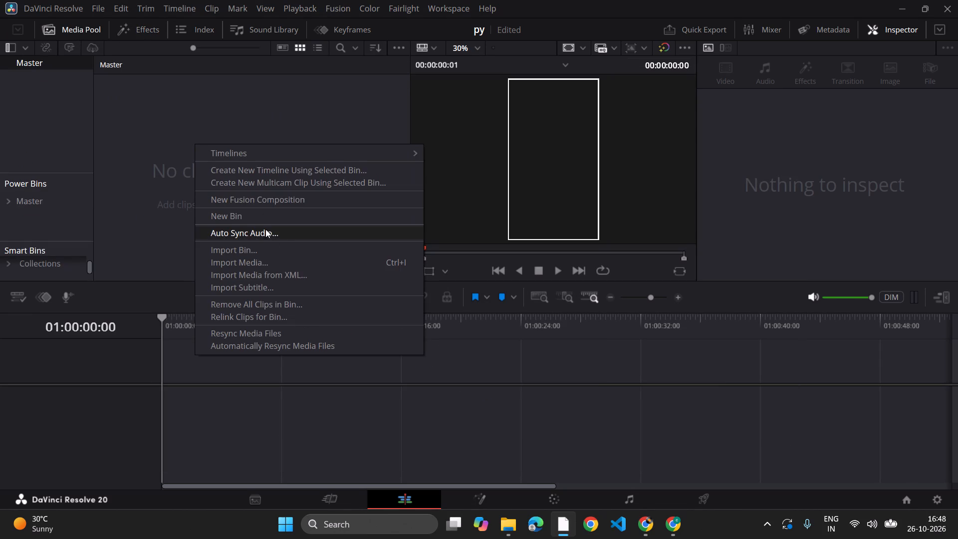
pyautogui.click(260, 220)
pyautogui.click(145, 120)
pyautogui.doubleClick(126, 94)
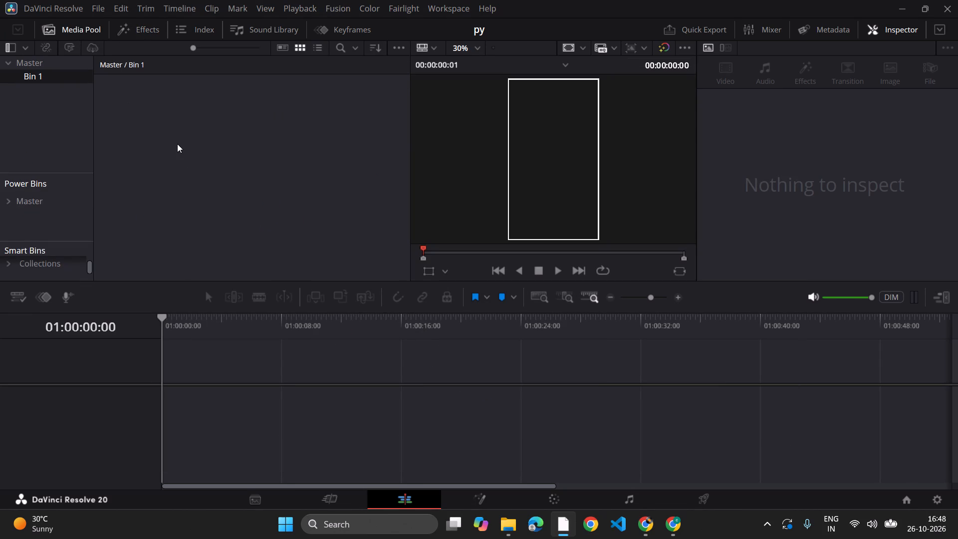
# Import all the pyramid video clips and the speech audio from the desktop folder ai face less videos into Bin 1.
pyautogui.hotkey('ctrl', 'i')
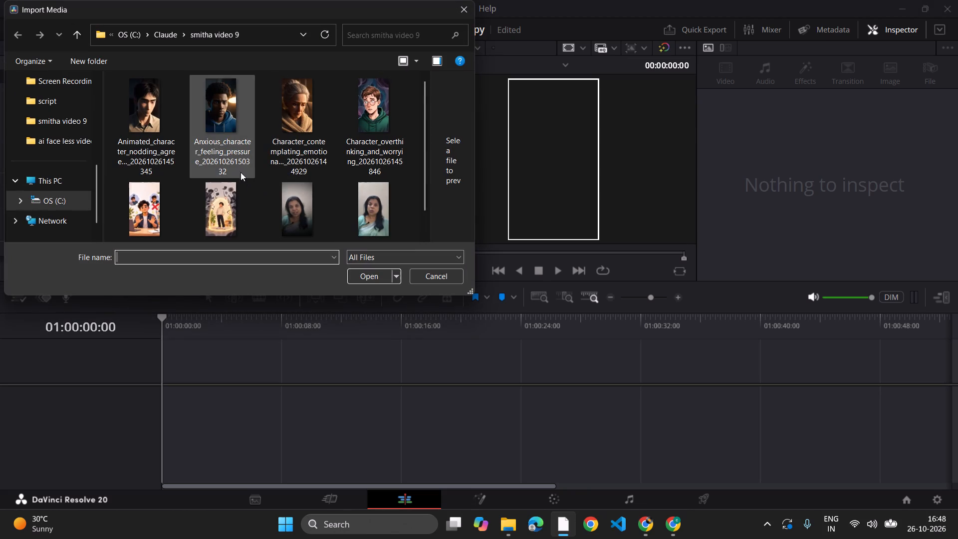
pyautogui.click(72, 127)
pyautogui.click(71, 141)
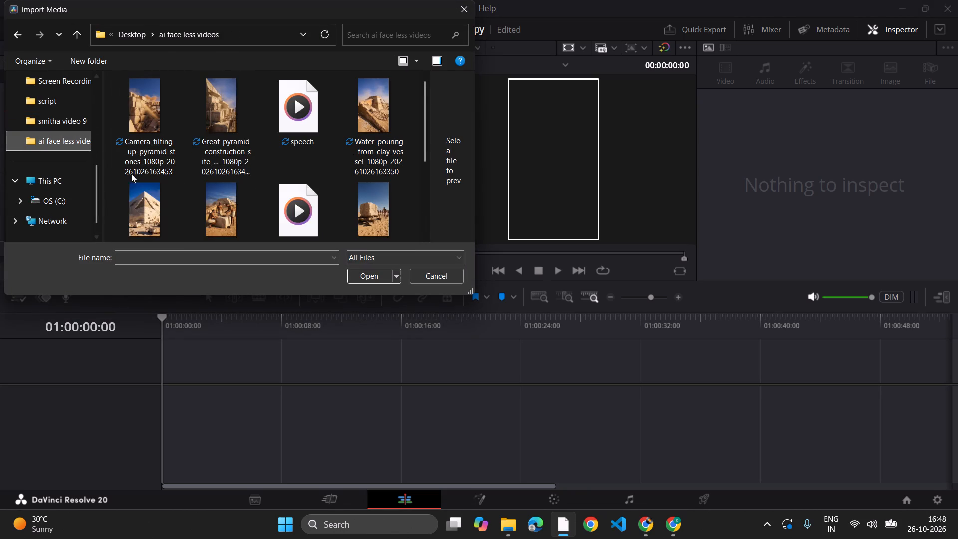
pyautogui.moveTo(180, 208); pyautogui.dragTo(180, 233)
pyautogui.hotkey('ctrl', 'a')
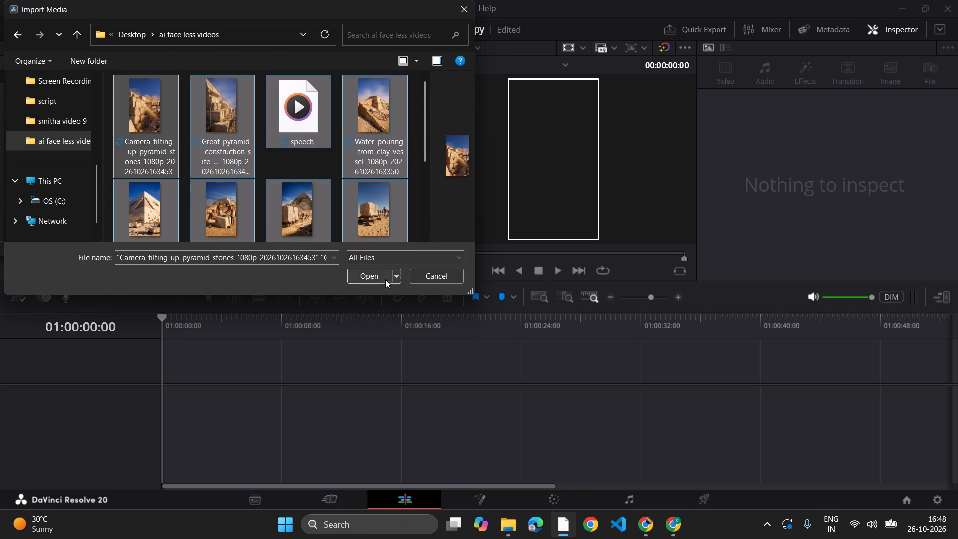
pyautogui.click(378, 274)
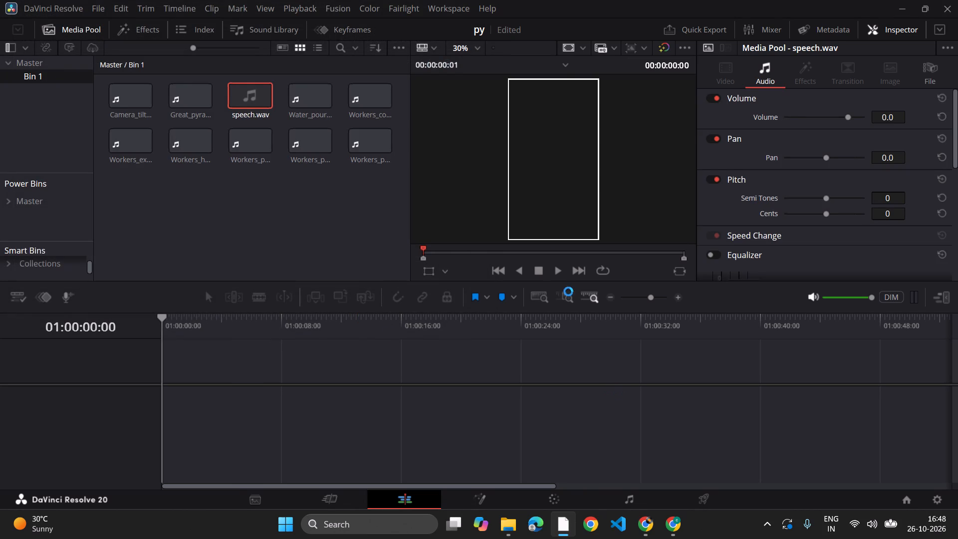
# Place the speech.wav voiceover at the very start of a new timeline.
pyautogui.moveTo(245, 94); pyautogui.dragTo(313, 424)
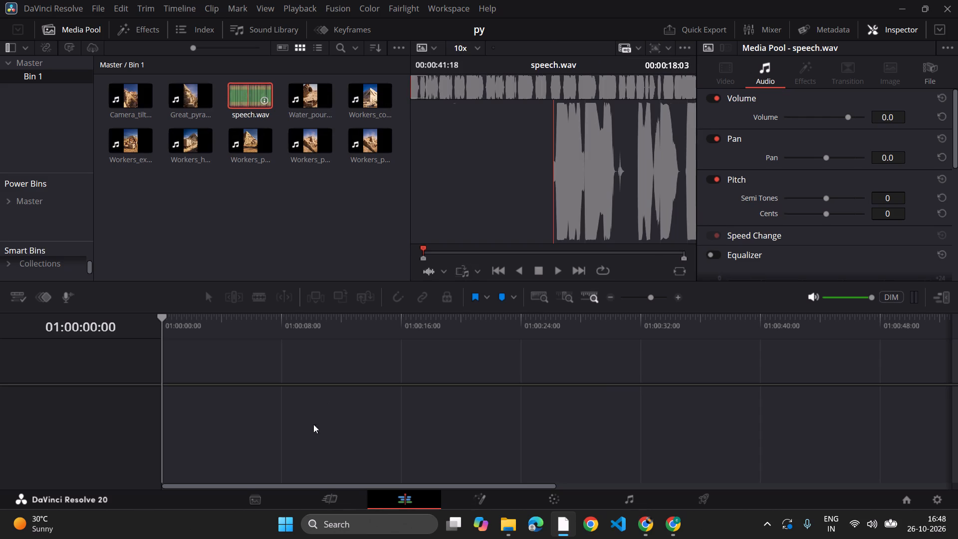
pyautogui.moveTo(313, 424); pyautogui.dragTo(155, 420)
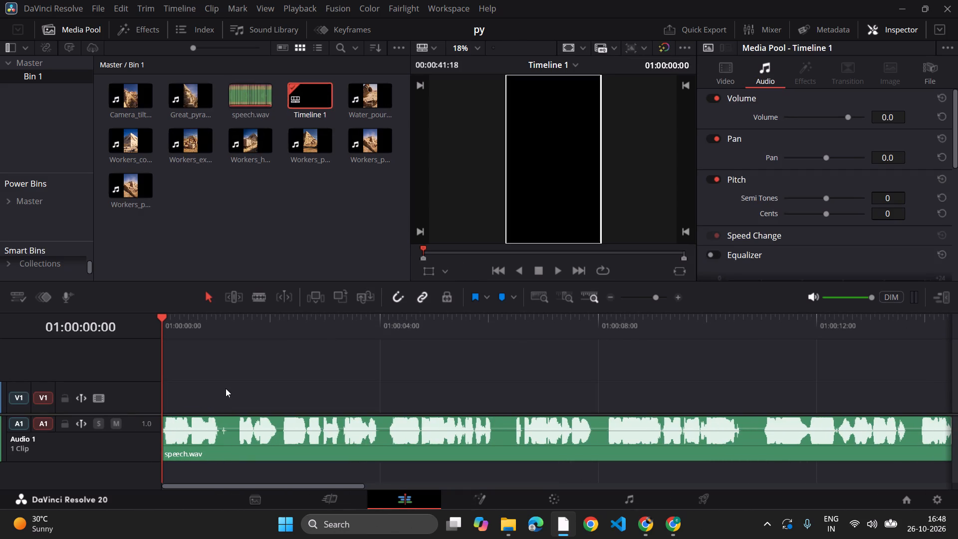
pyautogui.click(279, 385)
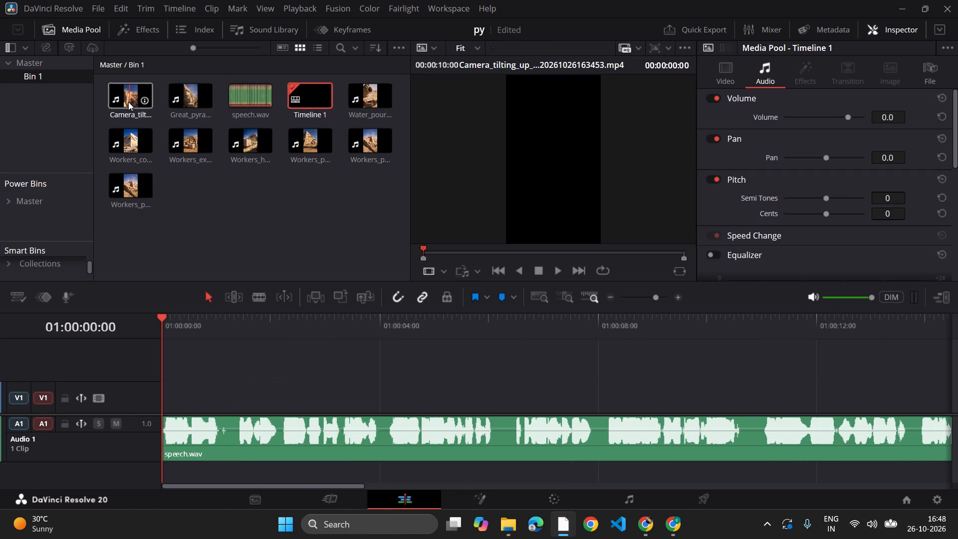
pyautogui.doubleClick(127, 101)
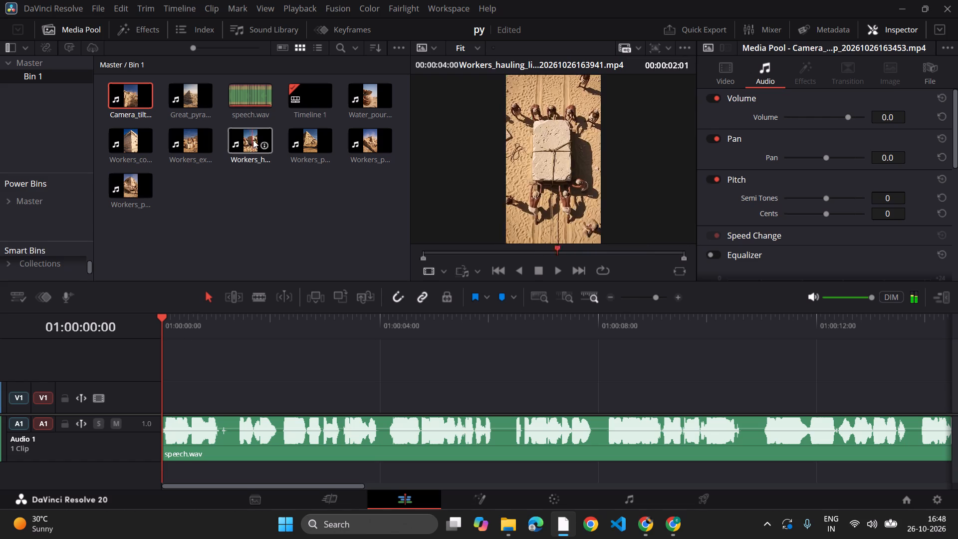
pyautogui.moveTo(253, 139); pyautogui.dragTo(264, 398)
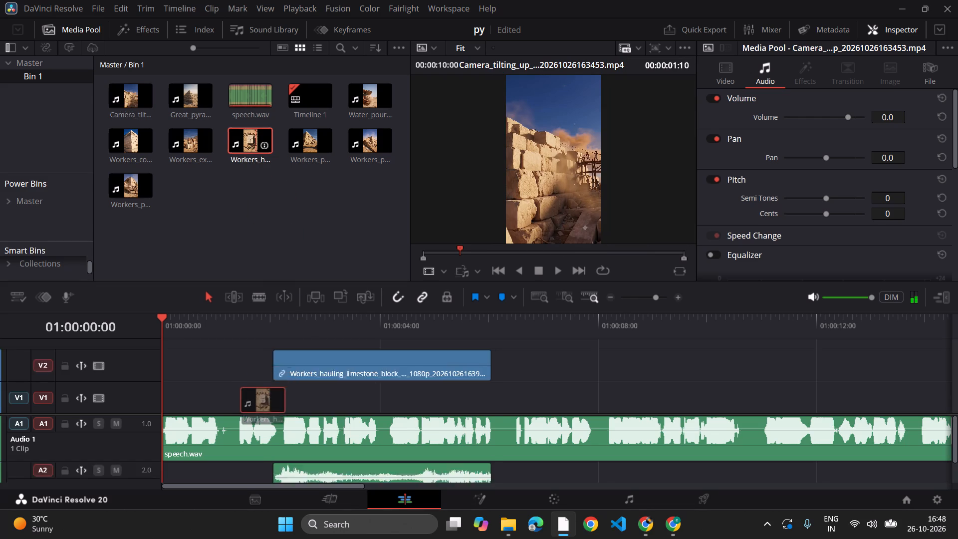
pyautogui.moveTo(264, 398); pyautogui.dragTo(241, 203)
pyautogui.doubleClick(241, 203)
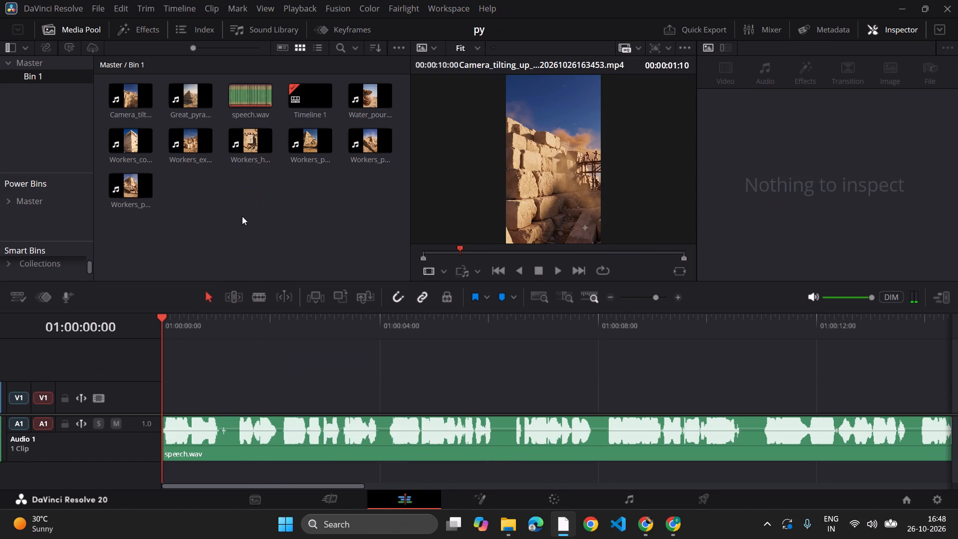
# Lock the Audio 1 voiceover track and reduce its height in the timeline.
pyautogui.click(64, 424)
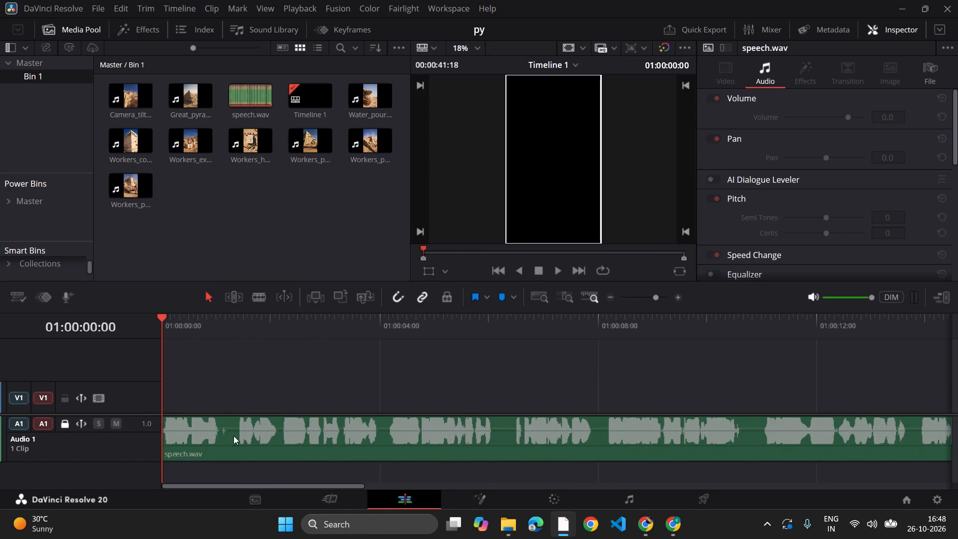
pyautogui.keyDown('shift'); pyautogui.scroll(-9, 304, 410); pyautogui.keyUp('shift')
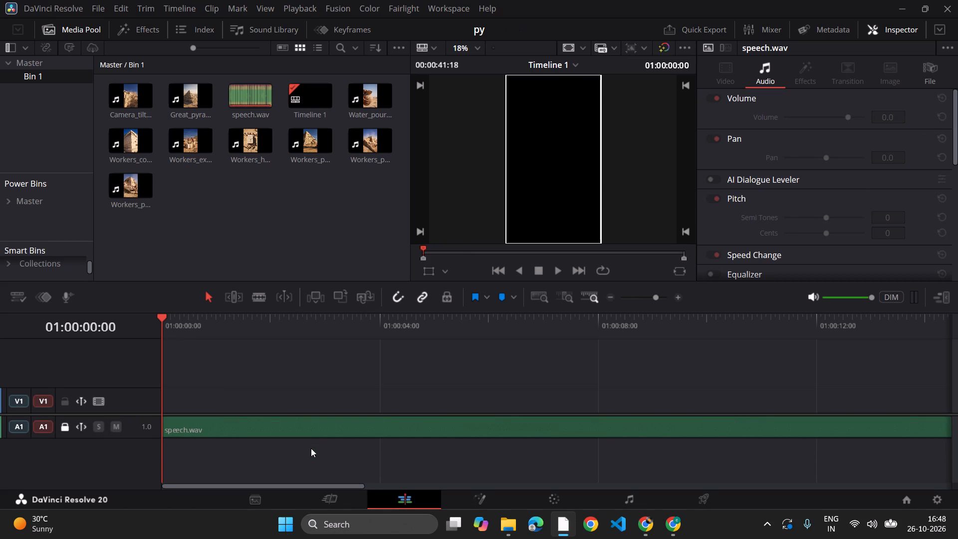
# Preview the Workers_hauling_limestone_block clip and place it at the start of track V1, with its audio on A2.
pyautogui.doubleClick(238, 146)
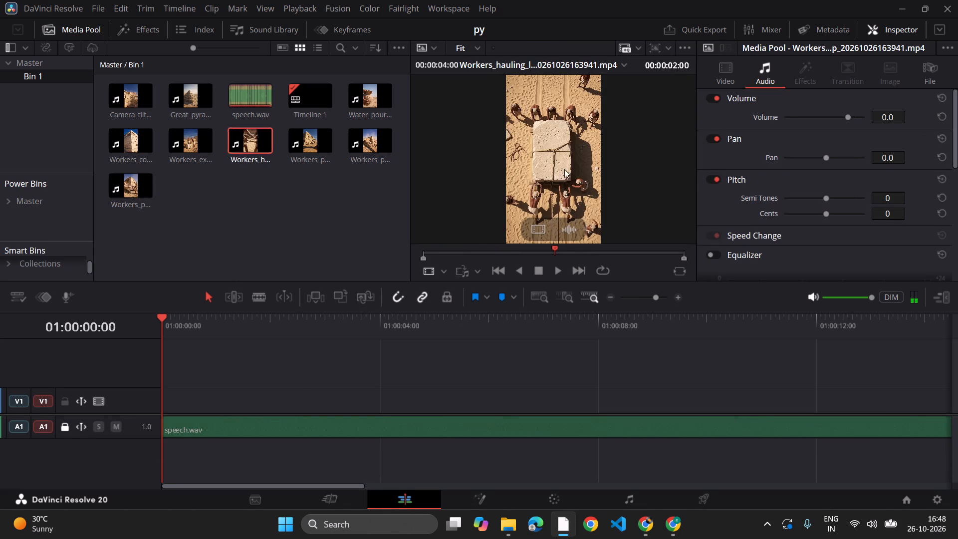
pyautogui.moveTo(564, 169); pyautogui.dragTo(180, 402)
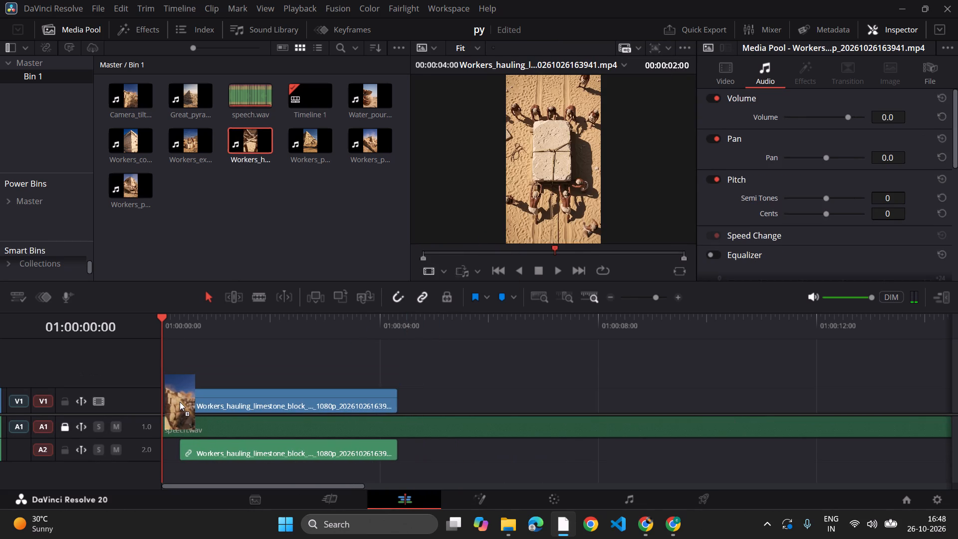
pyautogui.moveTo(180, 402); pyautogui.dragTo(159, 396)
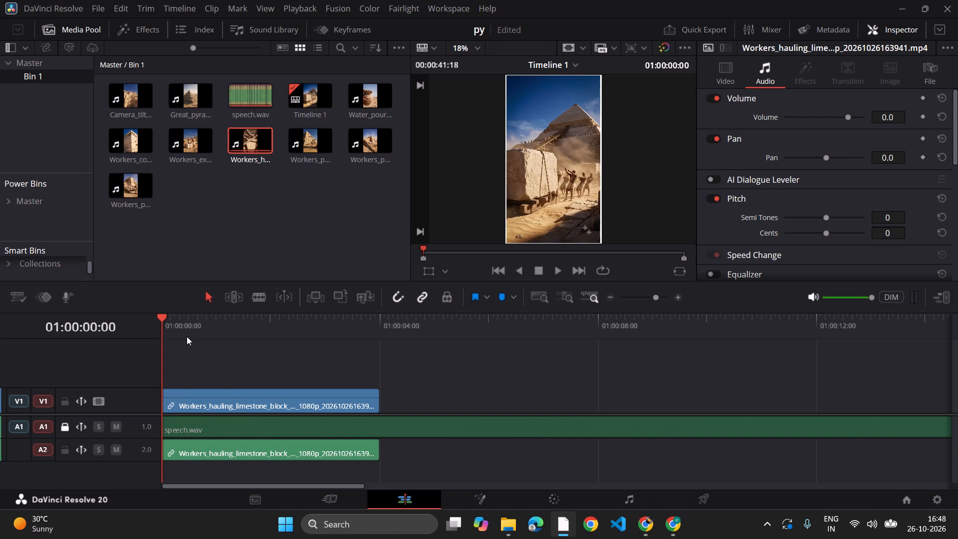
# Play back the opening, then place the Workers_constructing_Great_Pyramid clip directly after the limestone-hauling clip at 01:00:04:00 on V1.
pyautogui.press('space')
pyautogui.press('space')
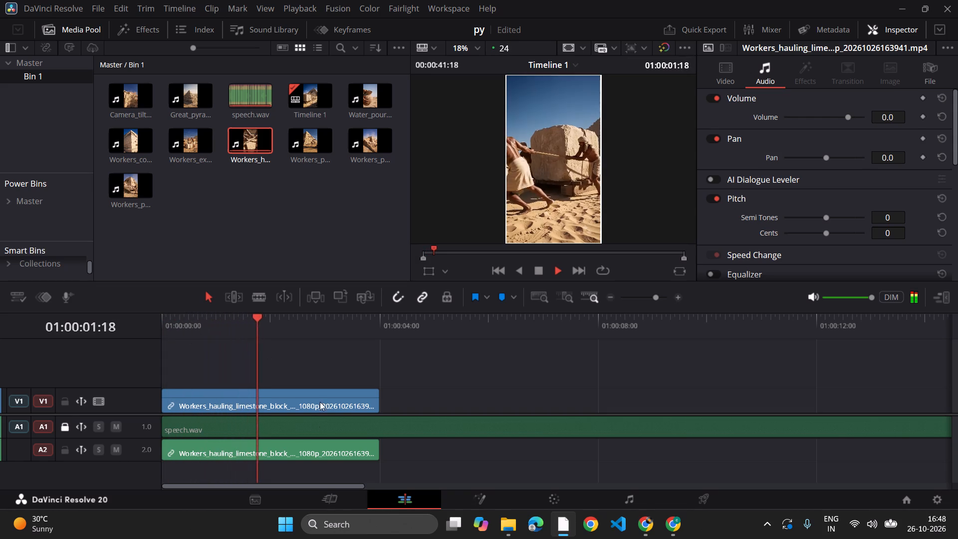
pyautogui.click(307, 449)
pyautogui.press('space')
pyautogui.keyDown('ctrl'); pyautogui.scroll(-1, 389, 405); pyautogui.keyUp('ctrl')
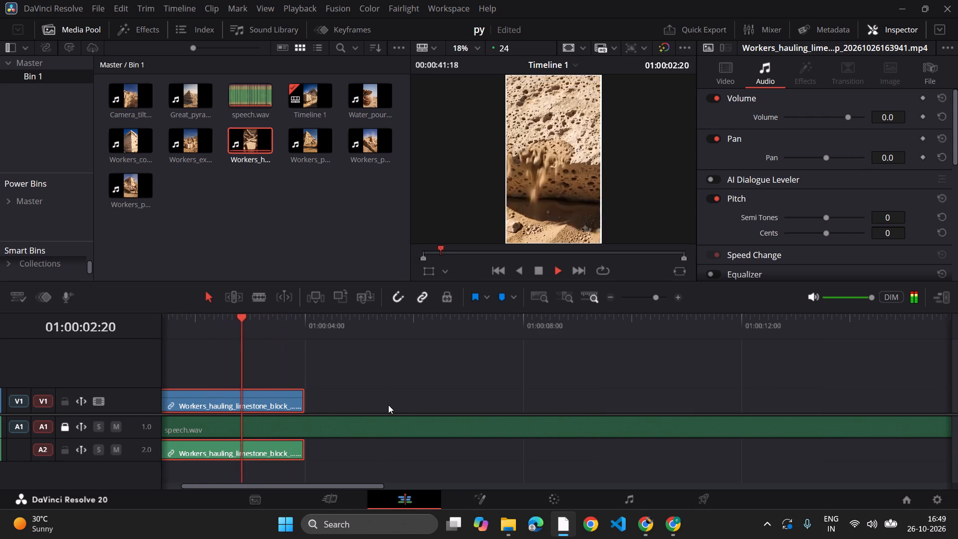
pyautogui.press('space')
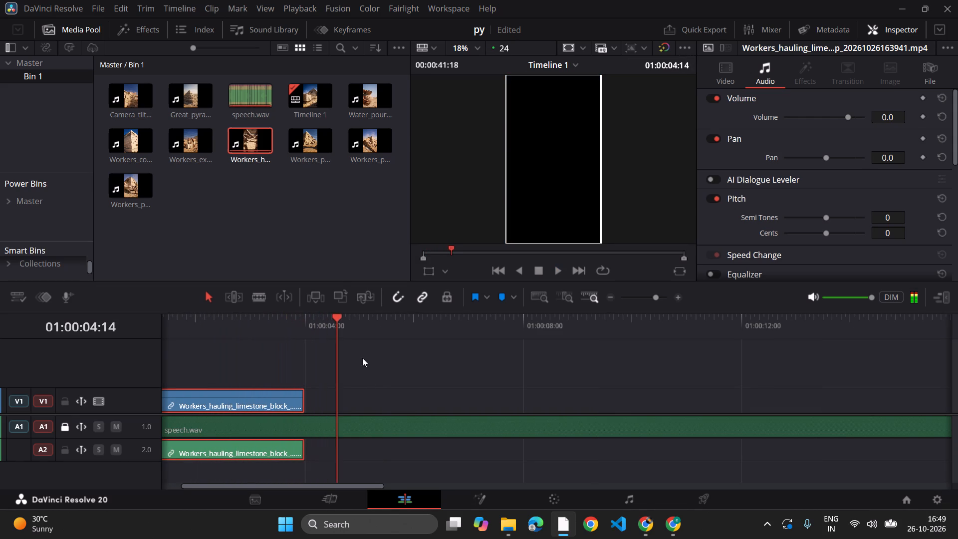
pyautogui.moveTo(331, 330); pyautogui.dragTo(304, 329)
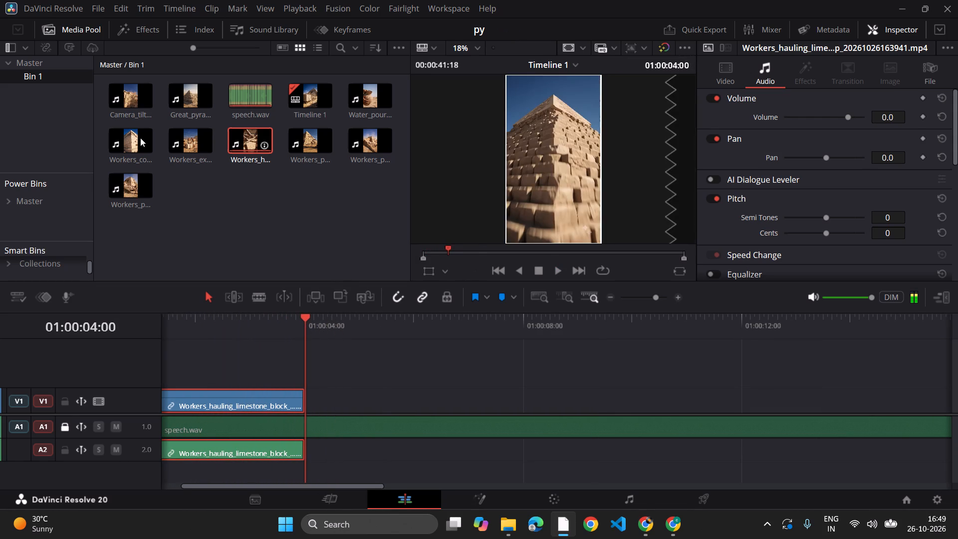
pyautogui.moveTo(135, 137); pyautogui.dragTo(307, 403)
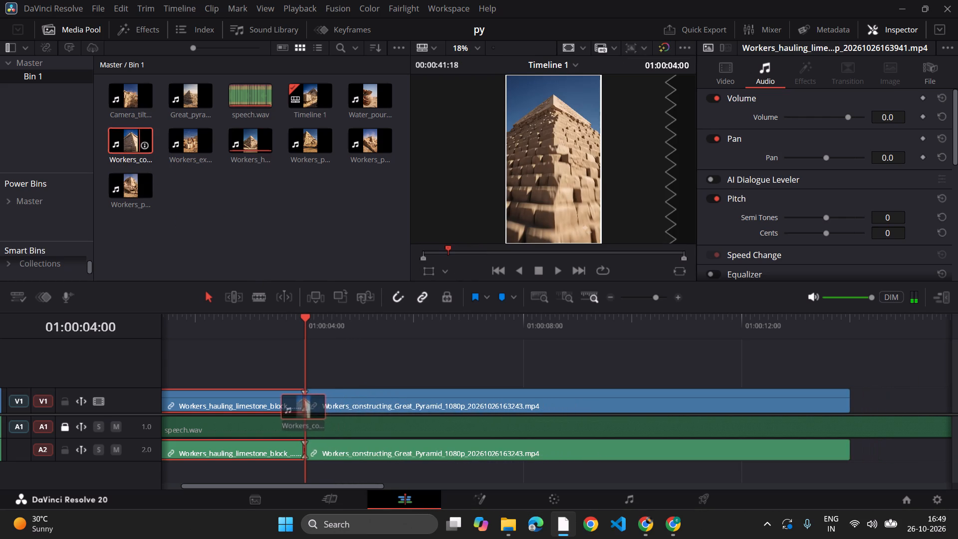
pyautogui.moveTo(307, 403); pyautogui.dragTo(307, 403)
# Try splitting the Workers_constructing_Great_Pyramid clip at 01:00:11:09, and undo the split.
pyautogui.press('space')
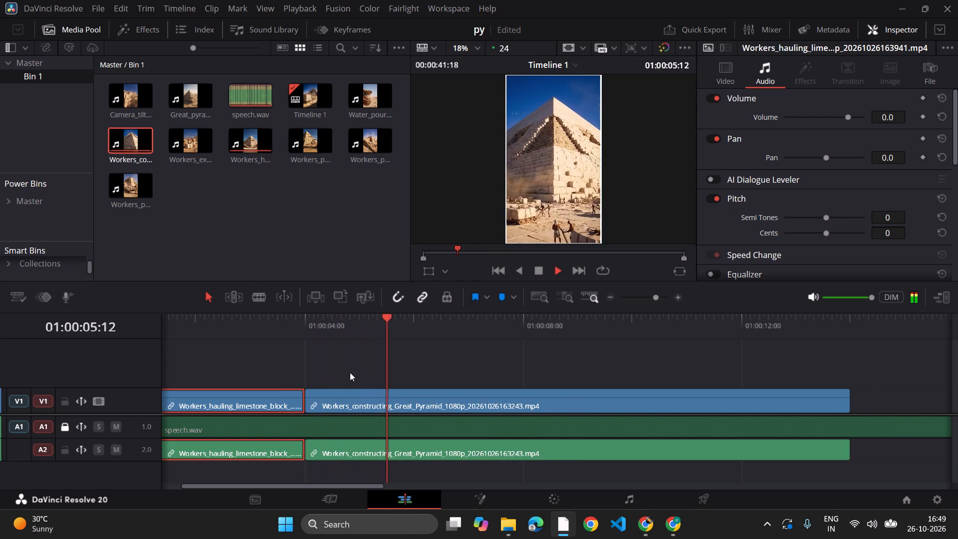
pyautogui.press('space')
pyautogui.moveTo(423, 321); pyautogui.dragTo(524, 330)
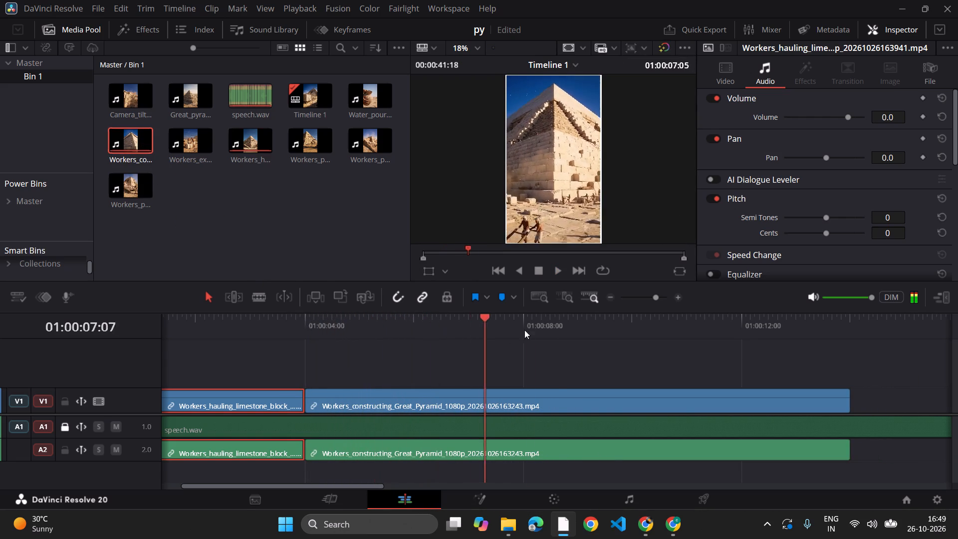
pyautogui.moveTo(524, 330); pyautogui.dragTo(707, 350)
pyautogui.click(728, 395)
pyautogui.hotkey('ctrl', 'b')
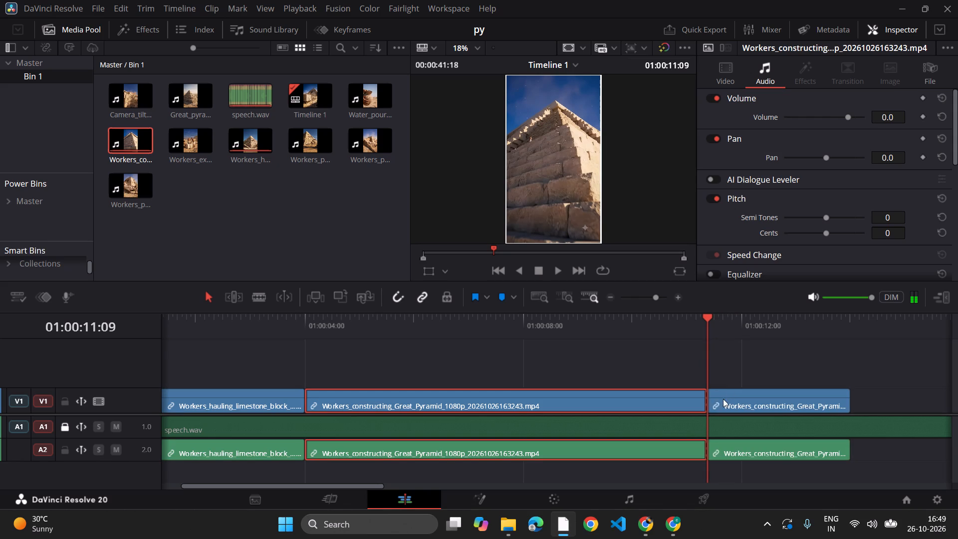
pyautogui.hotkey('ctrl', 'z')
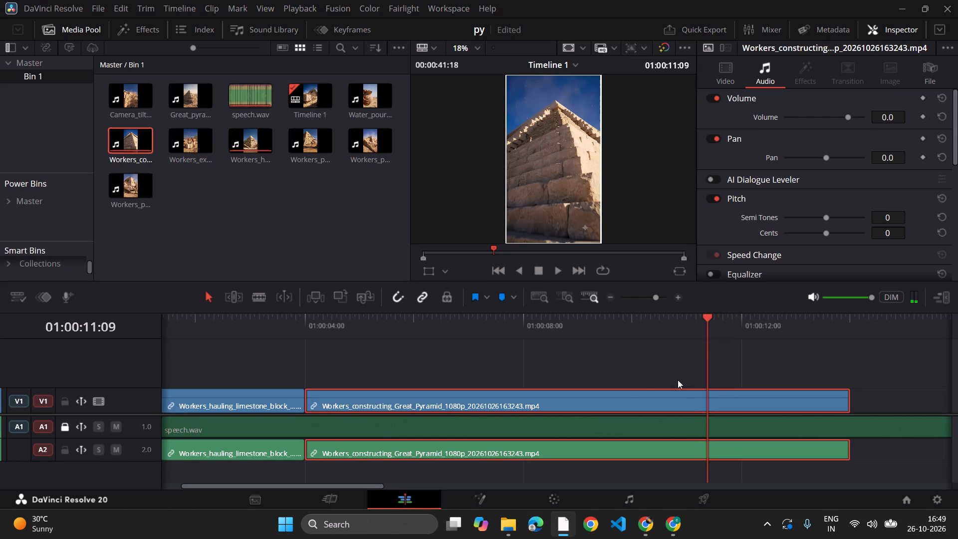
# Show the retime controls on the Workers_constructing_Great_Pyramid clip and add a speed point at 01:00:11:03.
pyautogui.hotkey('ctrl', 'shift', 'r')
pyautogui.hotkey('ctrl', 'alt', 'r')
pyautogui.rightClick(571, 403)
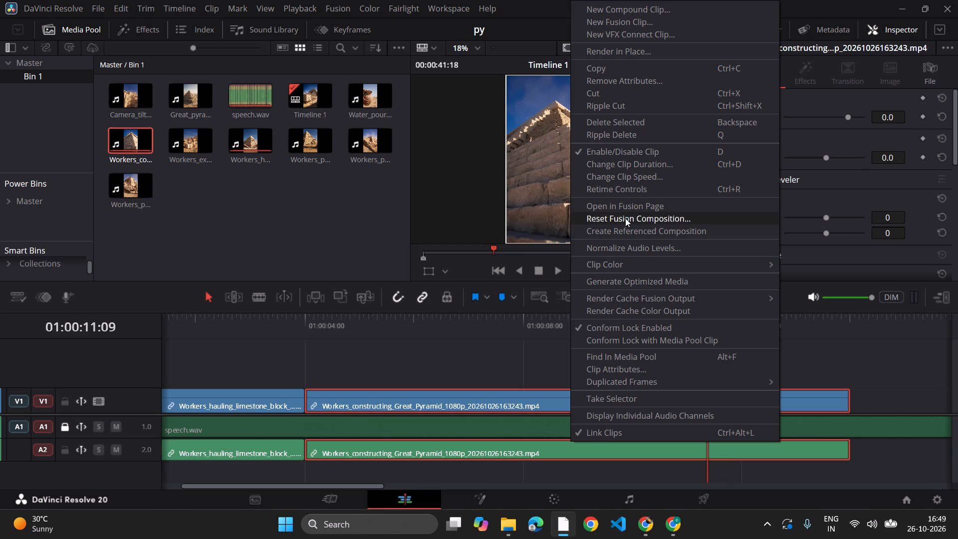
pyautogui.click(620, 189)
pyautogui.moveTo(498, 326); pyautogui.dragTo(597, 344)
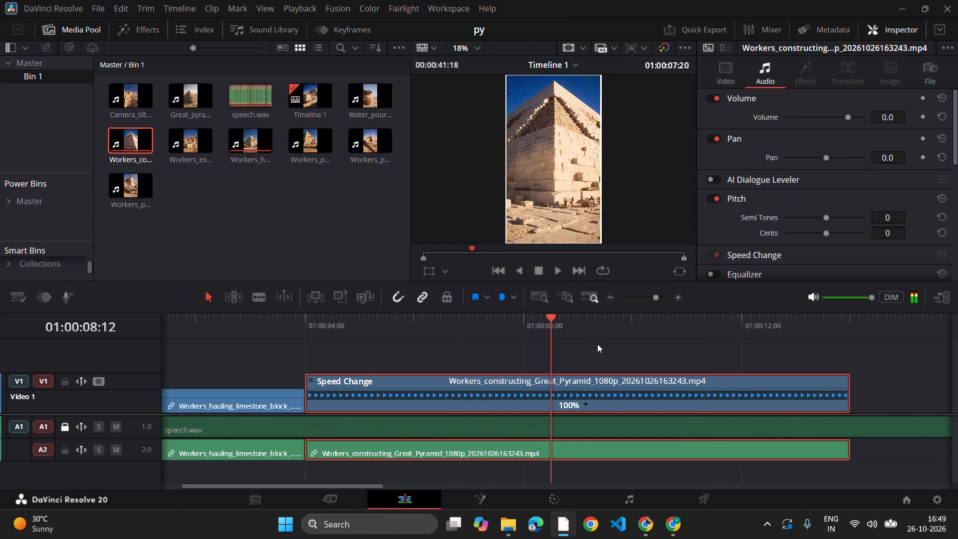
pyautogui.moveTo(597, 344); pyautogui.dragTo(694, 347)
pyautogui.click(587, 404)
pyautogui.click(600, 406)
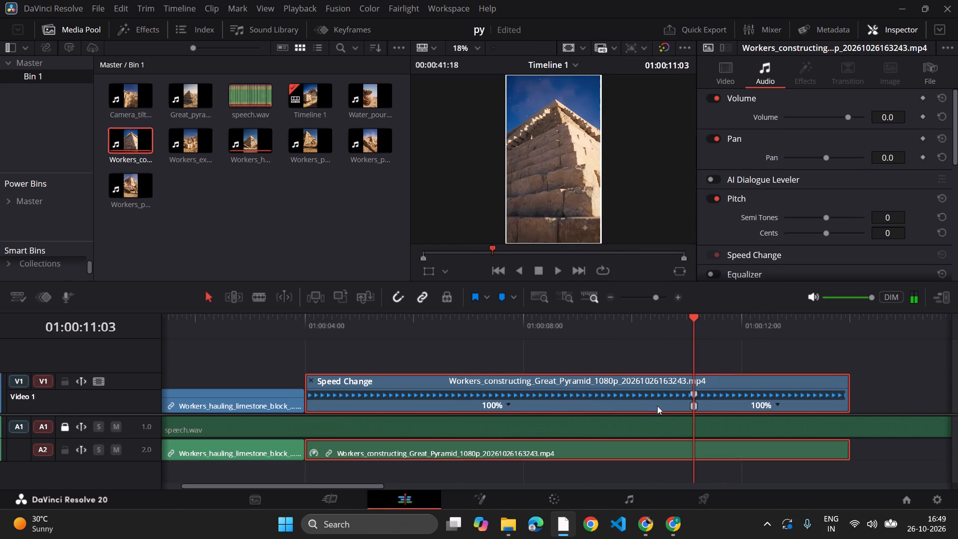
# Speed up the opening segment of the Workers_constructing_Great_Pyramid clip by moving its speed point to about 01:00:04:15, and play back the result.
pyautogui.moveTo(693, 394); pyautogui.dragTo(475, 401)
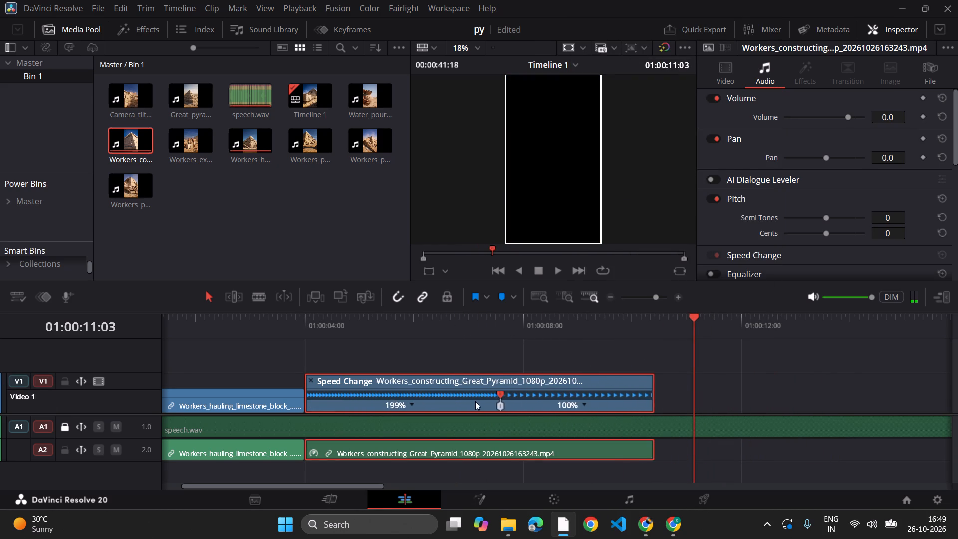
pyautogui.moveTo(475, 401); pyautogui.dragTo(430, 402)
pyautogui.click(315, 320)
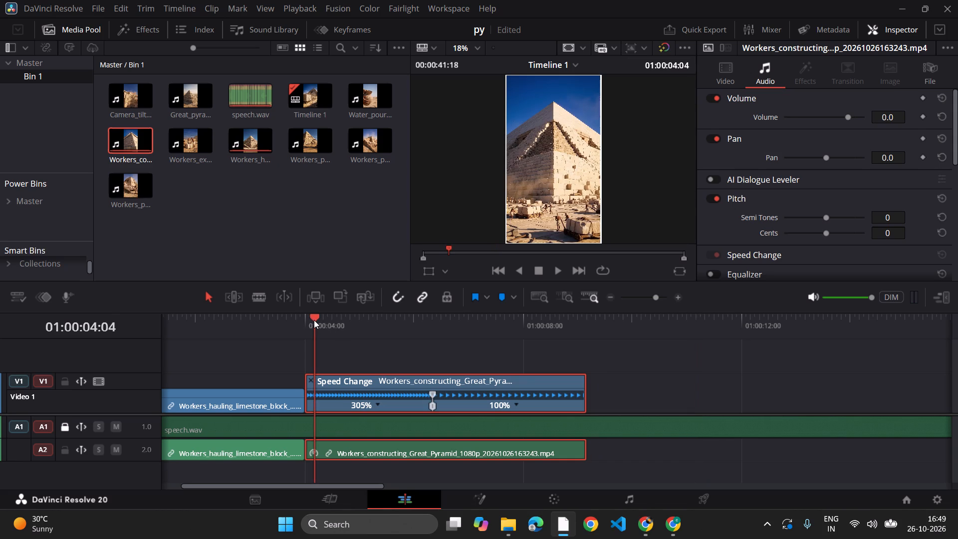
pyautogui.press('space')
pyautogui.press('space')
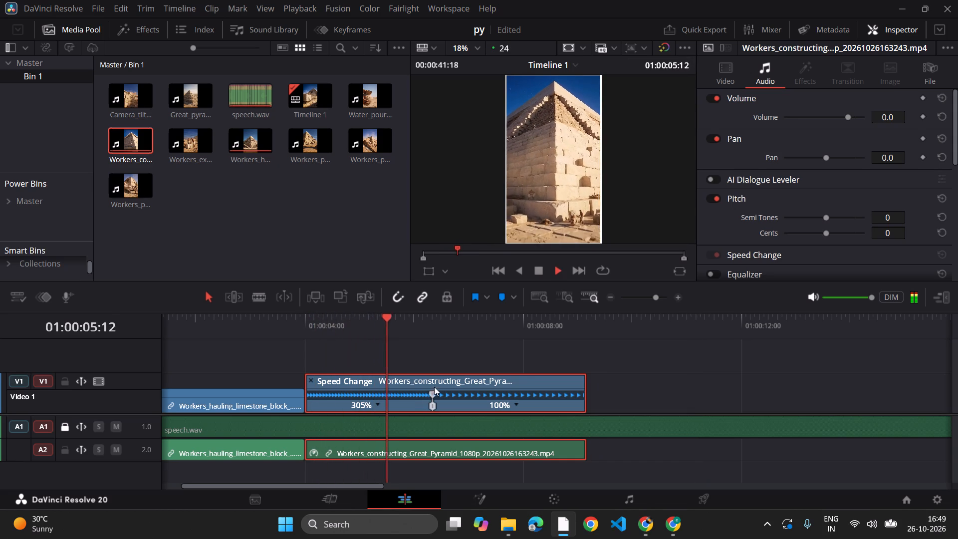
pyautogui.moveTo(430, 394); pyautogui.dragTo(336, 397)
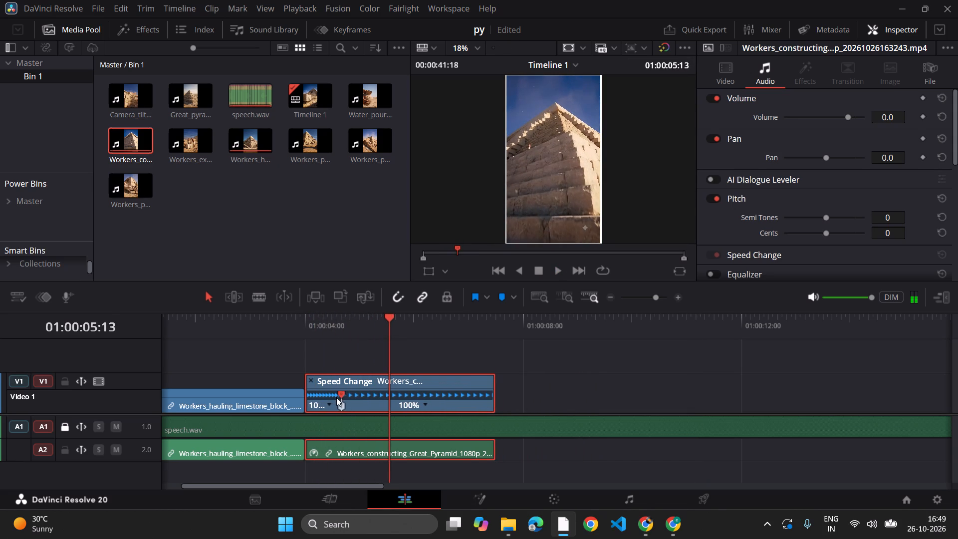
pyautogui.moveTo(336, 397); pyautogui.dragTo(335, 398)
pyautogui.click(309, 328)
pyautogui.press('space')
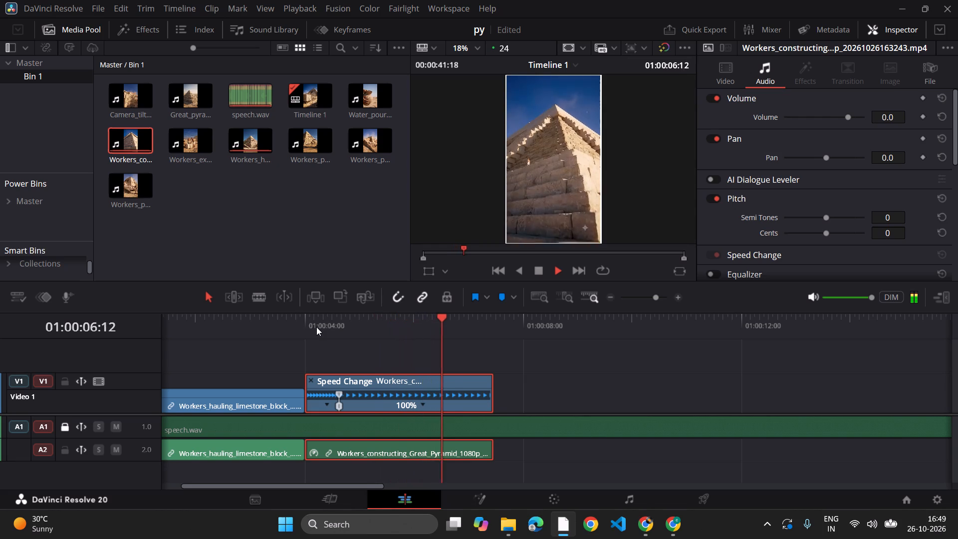
pyautogui.press('space')
# Trim the end of the retimed Workers_constructing_Great_Pyramid clip to 01:00:06:06, and check it against the voiceover.
pyautogui.click(363, 324)
pyautogui.press('space')
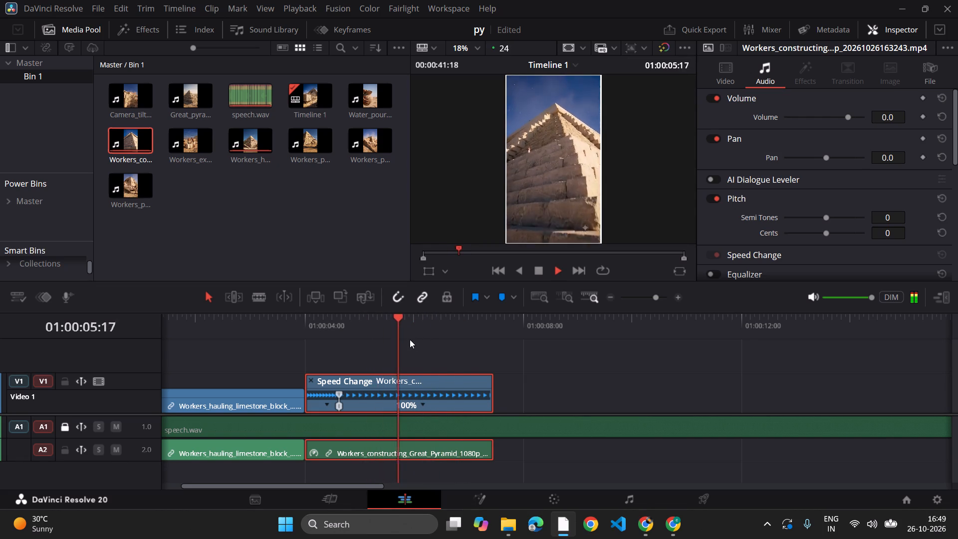
pyautogui.press('space')
pyautogui.moveTo(492, 398); pyautogui.dragTo(447, 402)
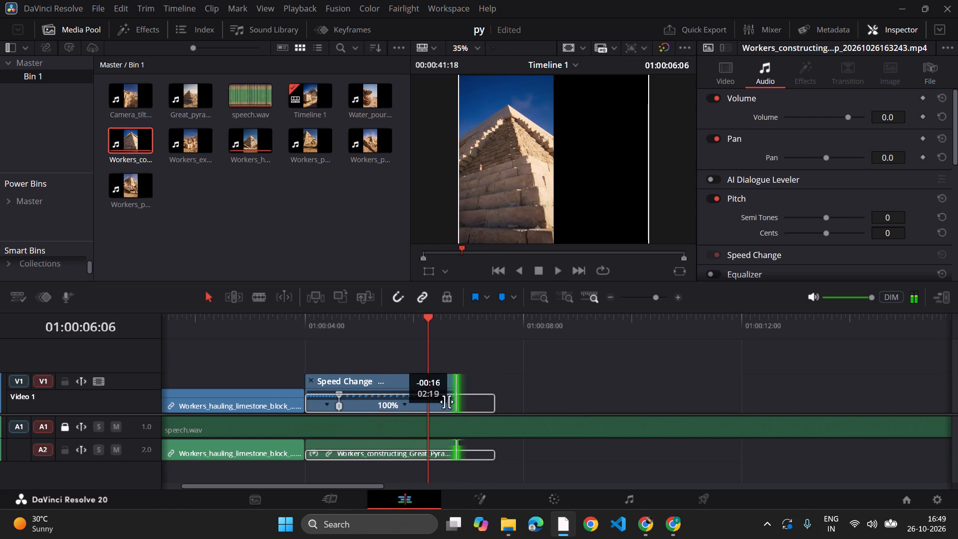
pyautogui.moveTo(447, 402); pyautogui.dragTo(430, 402)
pyautogui.press('space')
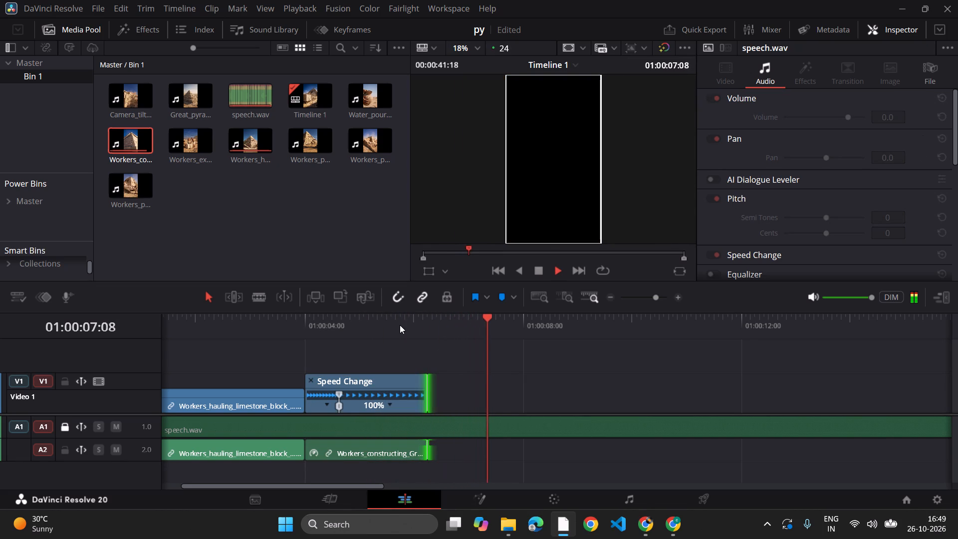
pyautogui.press('space')
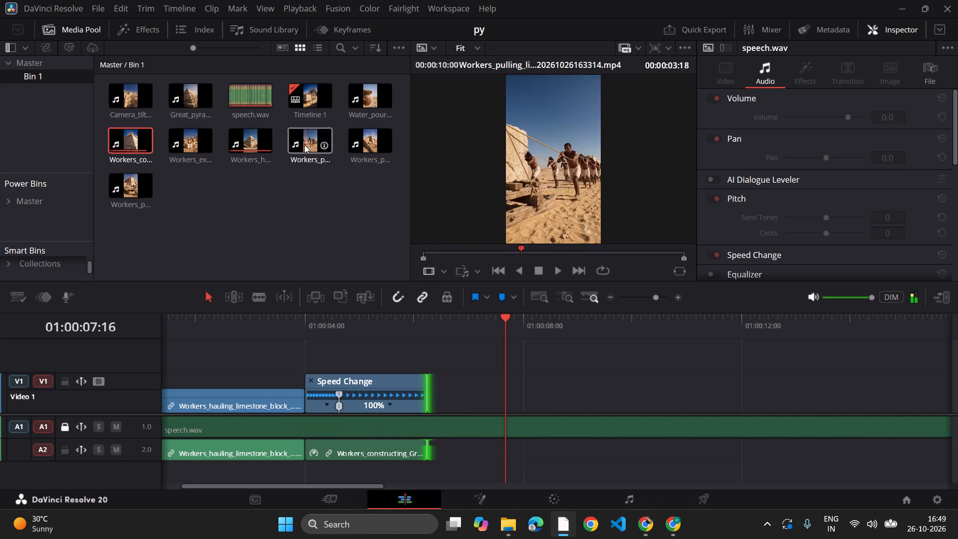
# Preview the Workers_examining_limestone_block clip and place it on V1 directly after the pyramid-constructing clip at 01:00:06:06.
pyautogui.doubleClick(187, 143)
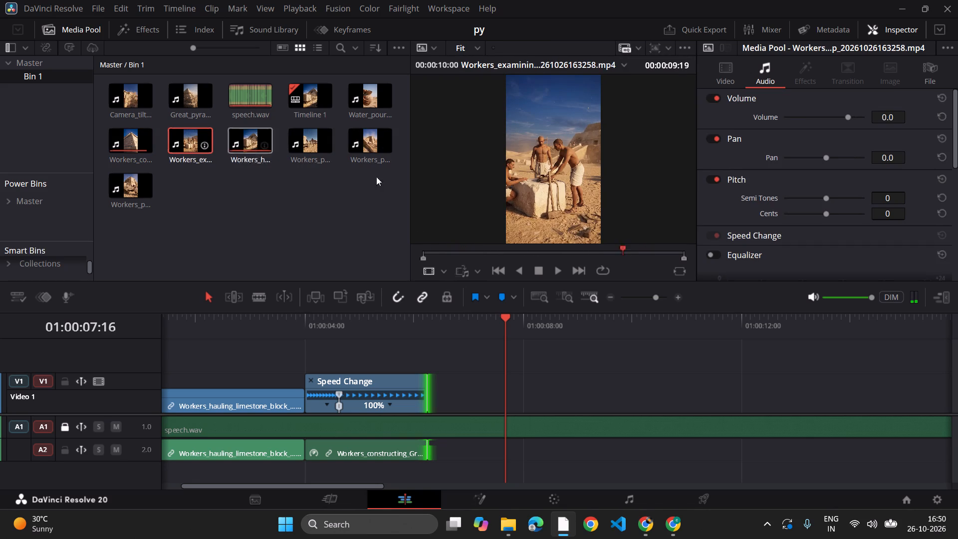
pyautogui.moveTo(541, 190); pyautogui.dragTo(482, 414)
pyautogui.moveTo(481, 415); pyautogui.dragTo(426, 409)
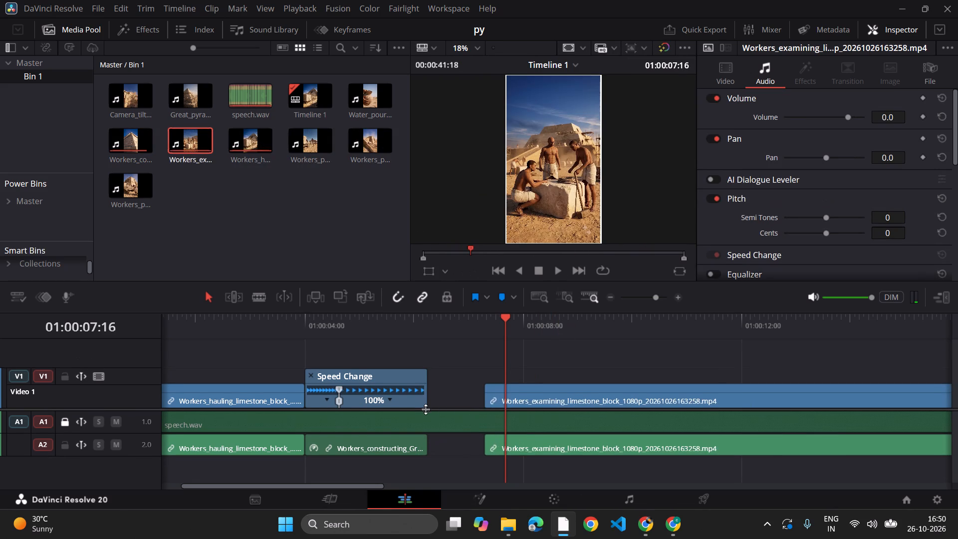
pyautogui.moveTo(426, 409); pyautogui.dragTo(429, 406)
pyautogui.moveTo(520, 396); pyautogui.dragTo(459, 396)
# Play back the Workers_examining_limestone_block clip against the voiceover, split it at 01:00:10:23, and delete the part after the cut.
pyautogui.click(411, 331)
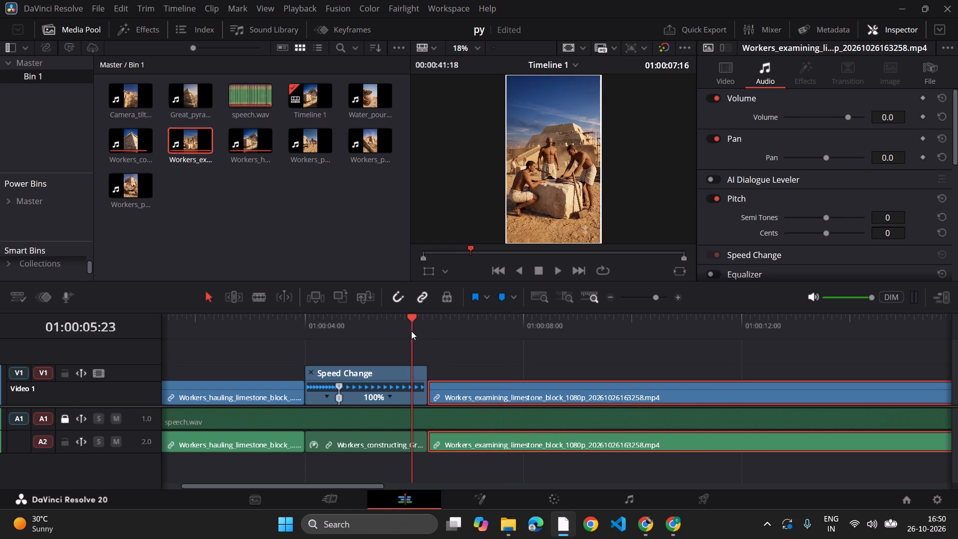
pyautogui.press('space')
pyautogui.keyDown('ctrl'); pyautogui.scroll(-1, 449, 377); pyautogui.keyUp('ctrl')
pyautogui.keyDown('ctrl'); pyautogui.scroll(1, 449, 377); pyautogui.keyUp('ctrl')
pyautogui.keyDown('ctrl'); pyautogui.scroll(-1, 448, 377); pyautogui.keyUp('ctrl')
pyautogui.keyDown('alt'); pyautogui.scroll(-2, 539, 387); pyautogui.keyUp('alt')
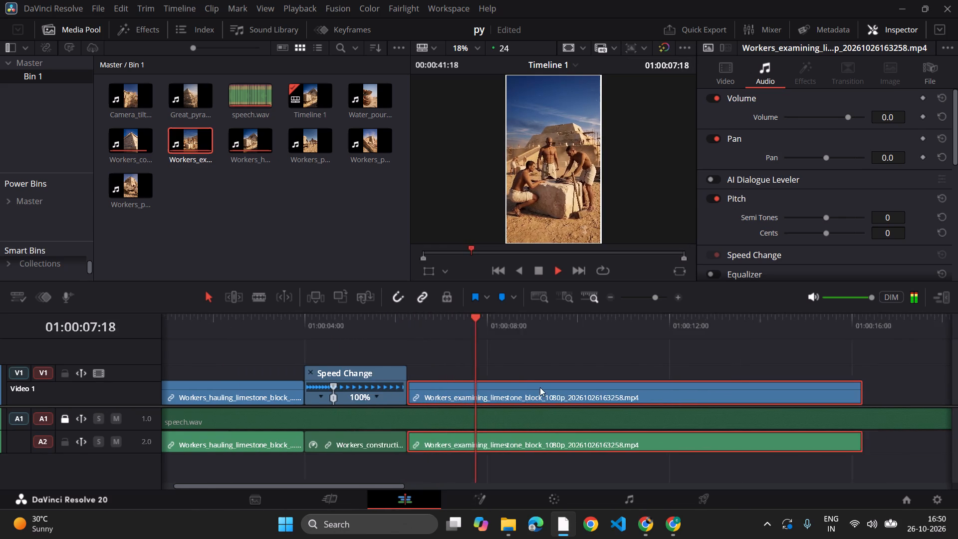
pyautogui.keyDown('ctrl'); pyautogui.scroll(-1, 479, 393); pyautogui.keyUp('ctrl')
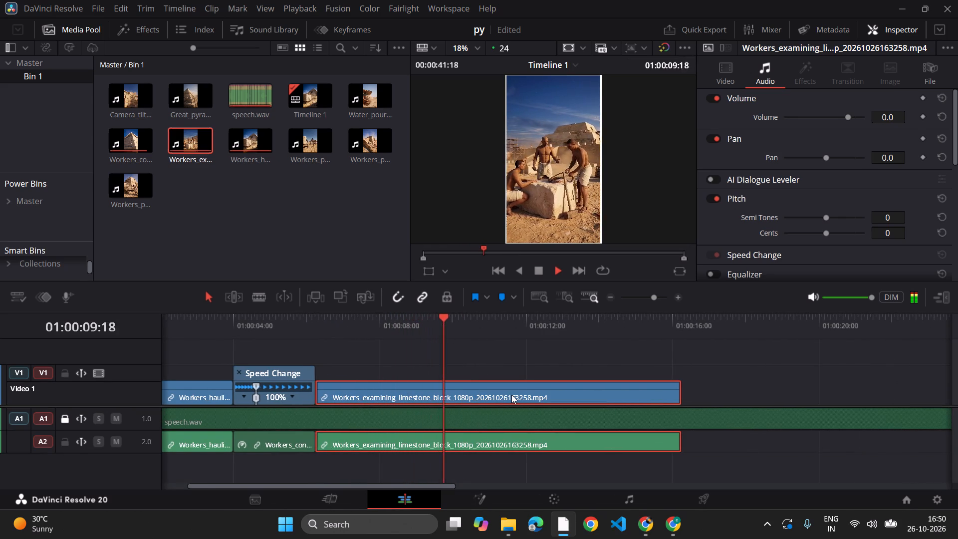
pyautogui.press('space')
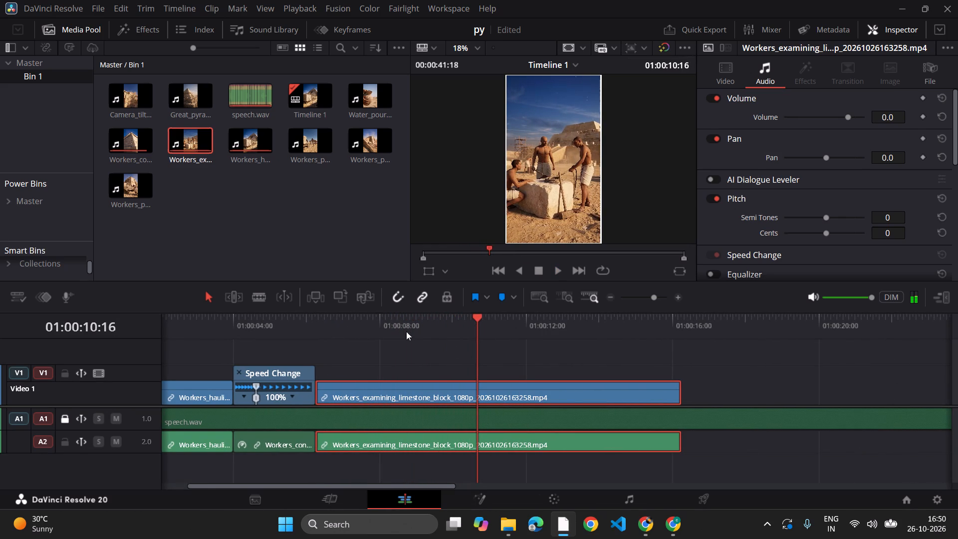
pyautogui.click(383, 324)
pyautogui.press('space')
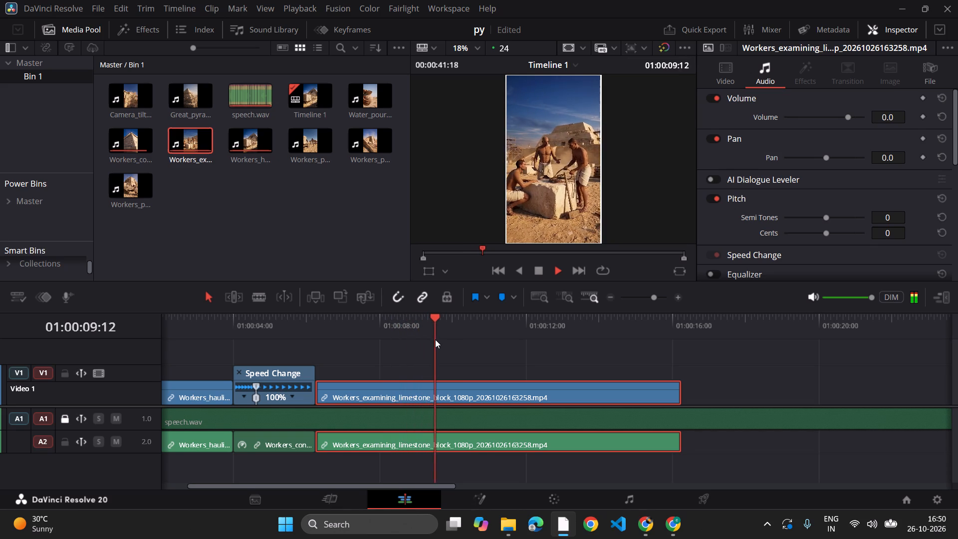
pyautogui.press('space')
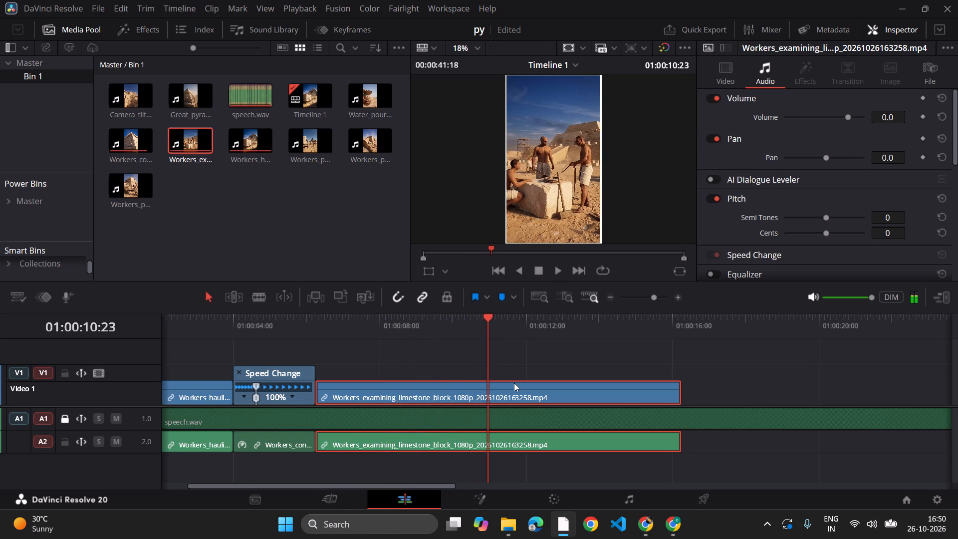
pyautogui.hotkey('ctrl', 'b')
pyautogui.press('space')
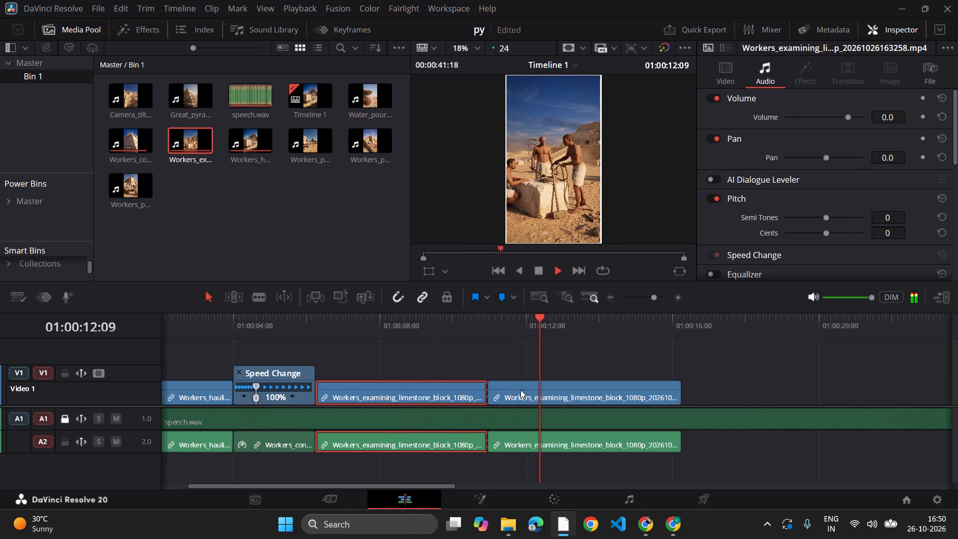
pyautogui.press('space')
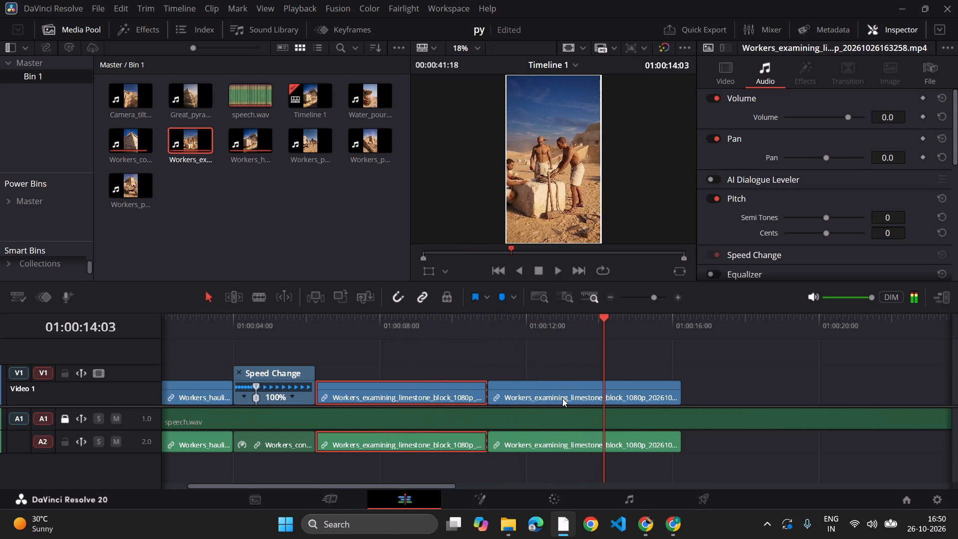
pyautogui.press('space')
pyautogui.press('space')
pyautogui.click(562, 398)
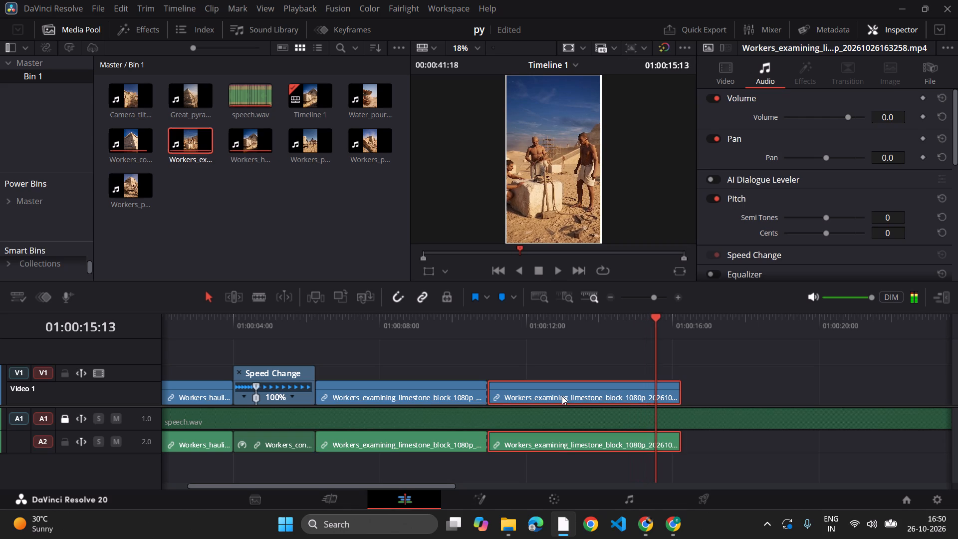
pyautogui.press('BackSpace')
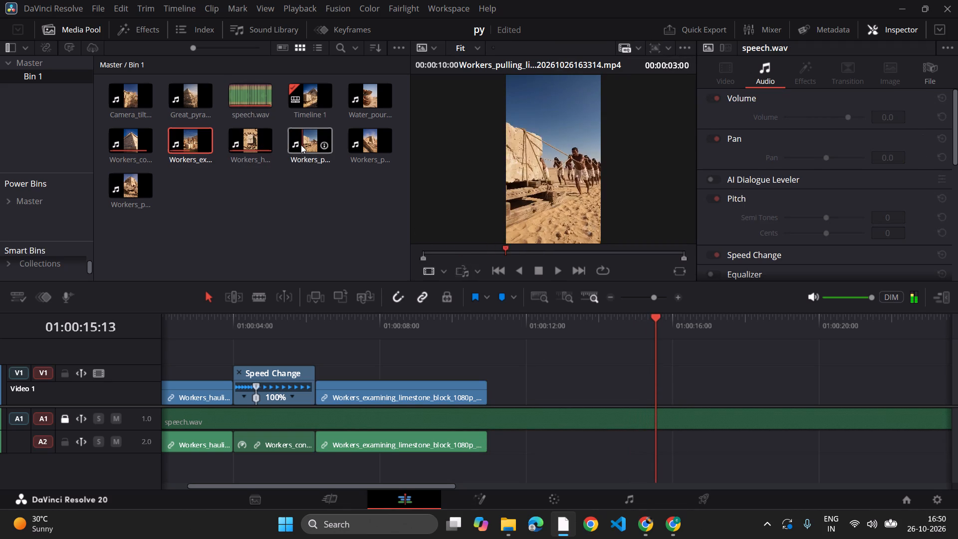
# Place the Workers_pulling_limestone_block clip on V1 starting at 01:00:08:06, overwriting the end of the Workers_examining_limestone_block clip.
pyautogui.moveTo(300, 145); pyautogui.dragTo(440, 402)
pyautogui.click(375, 318)
pyautogui.press('space')
pyautogui.press('space')
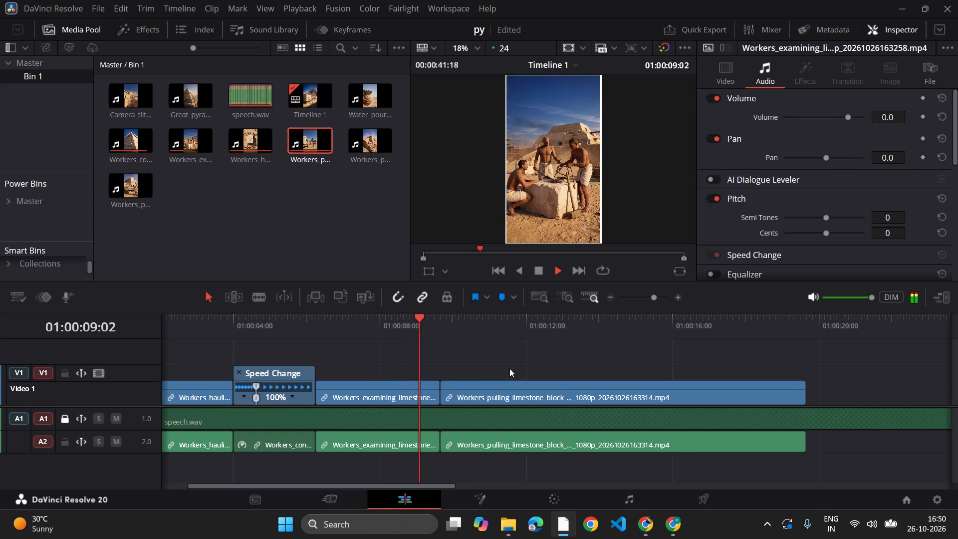
pyautogui.moveTo(487, 395); pyautogui.dragTo(434, 396)
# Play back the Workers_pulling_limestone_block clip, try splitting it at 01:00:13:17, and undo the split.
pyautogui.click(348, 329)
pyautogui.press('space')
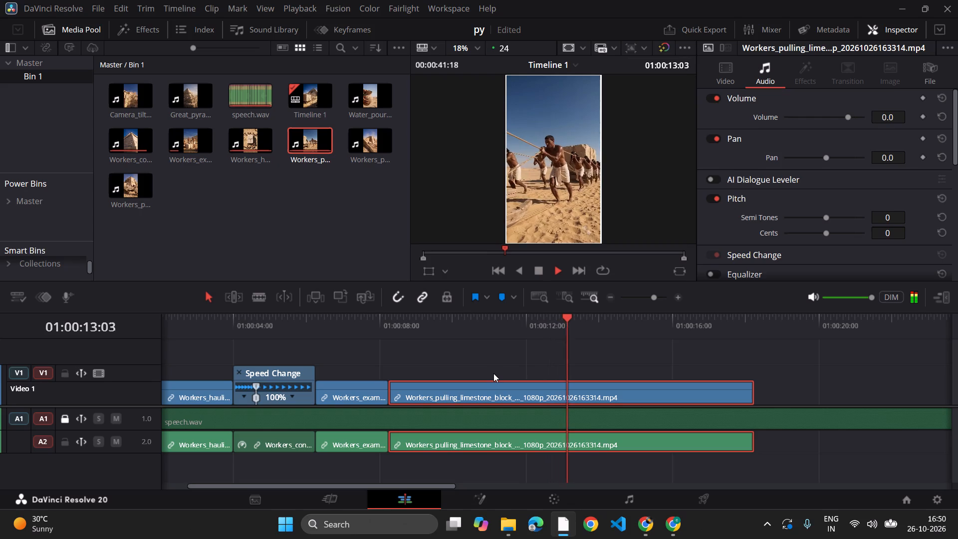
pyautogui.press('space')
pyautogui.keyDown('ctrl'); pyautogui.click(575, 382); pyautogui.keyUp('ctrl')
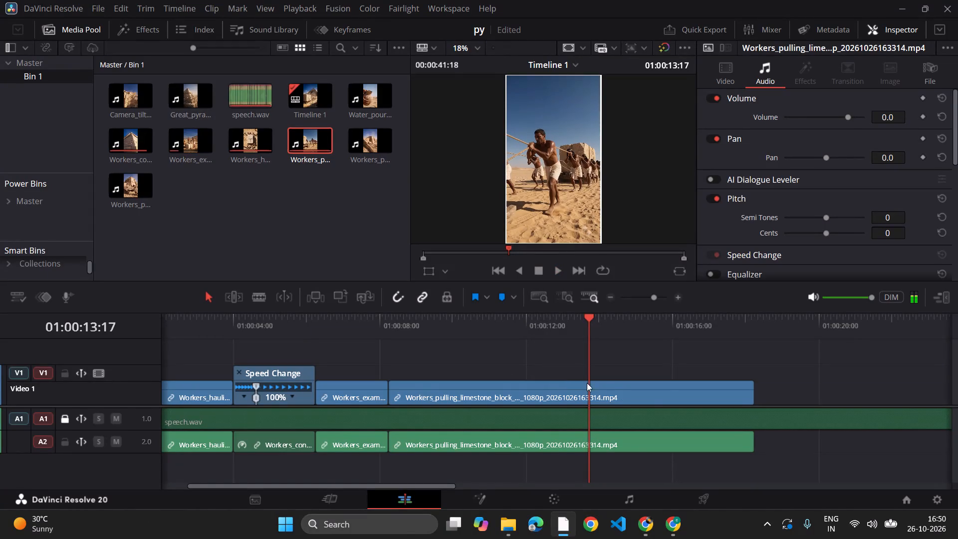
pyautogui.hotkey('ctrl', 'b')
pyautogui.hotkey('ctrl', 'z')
# Split the Workers_pulling_limestone_block clip at 01:00:09:23 and ripple-remove the part before the cut, closing the gap after the examining clip.
pyautogui.moveTo(473, 326); pyautogui.dragTo(429, 323)
pyautogui.press('space')
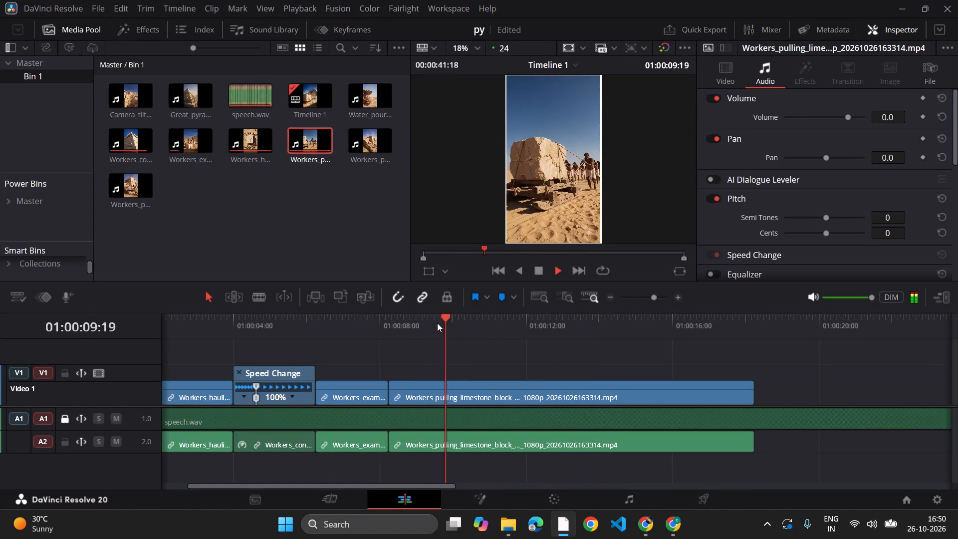
pyautogui.press('space')
pyautogui.moveTo(443, 322); pyautogui.dragTo(451, 329)
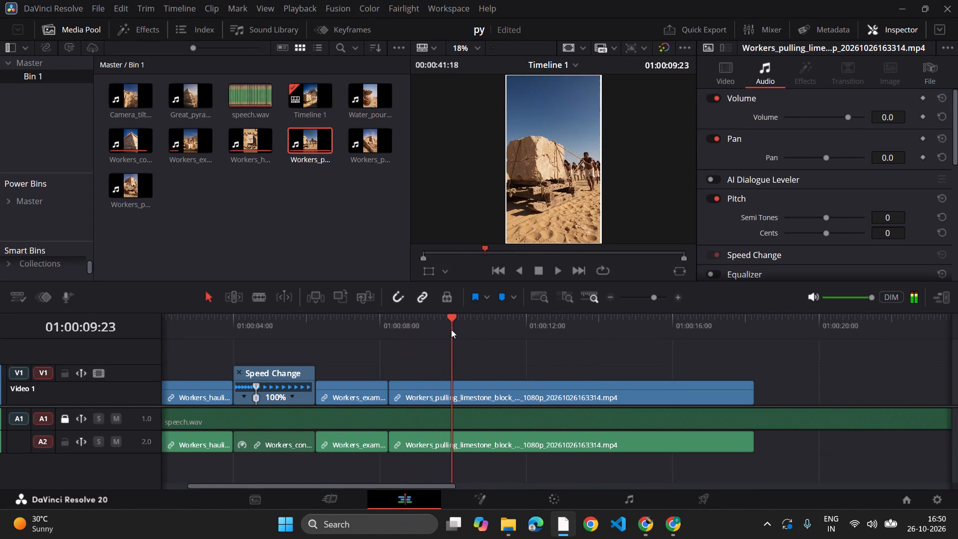
pyautogui.click(488, 394)
pyautogui.hotkey('ctrl', 'b')
pyautogui.click(432, 392)
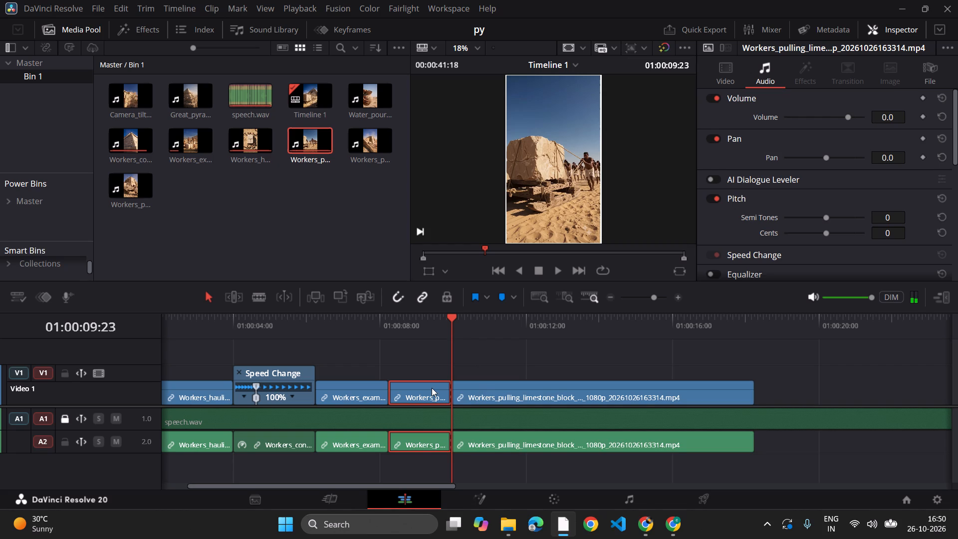
pyautogui.press('w')
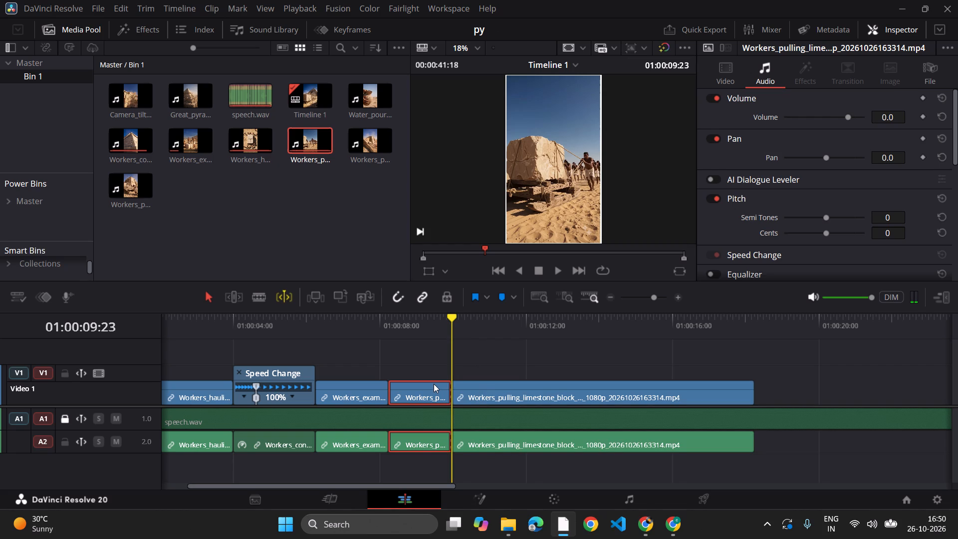
pyautogui.press('w')
pyautogui.click(426, 384)
pyautogui.press('q')
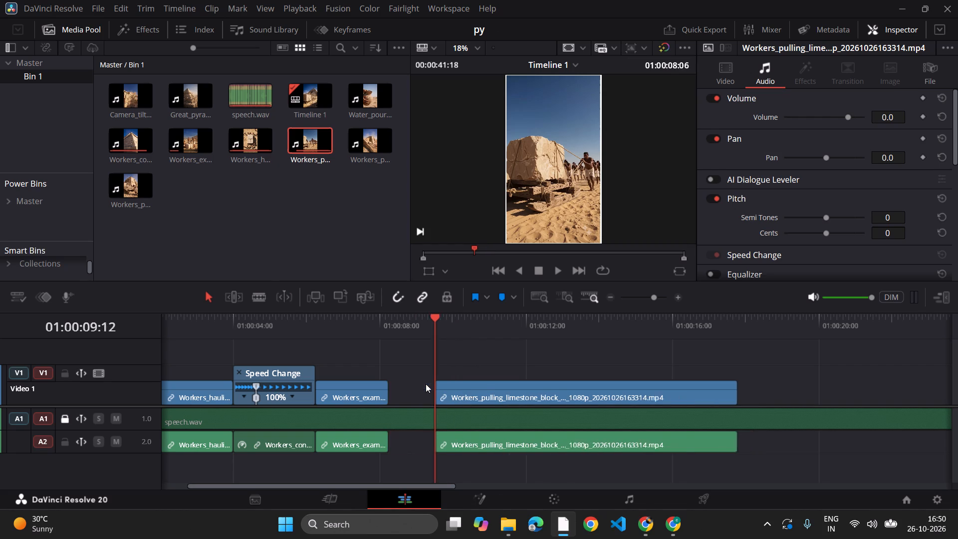
# Play back the shortened Workers_pulling_limestone_block clip against the voiceover, split it at 01:00:13:18, and delete the part after the cut.
pyautogui.click(358, 329)
pyautogui.press('space')
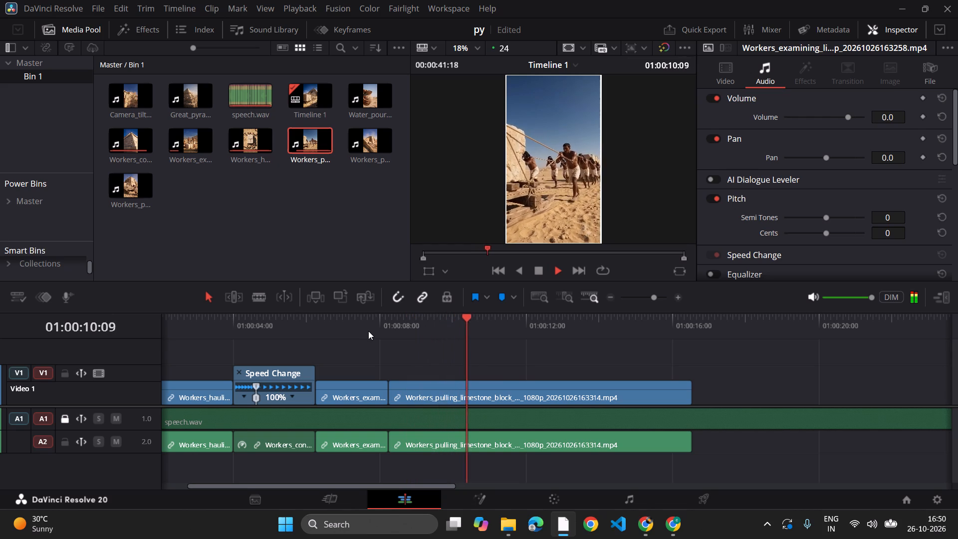
pyautogui.press('space')
pyautogui.click(532, 395)
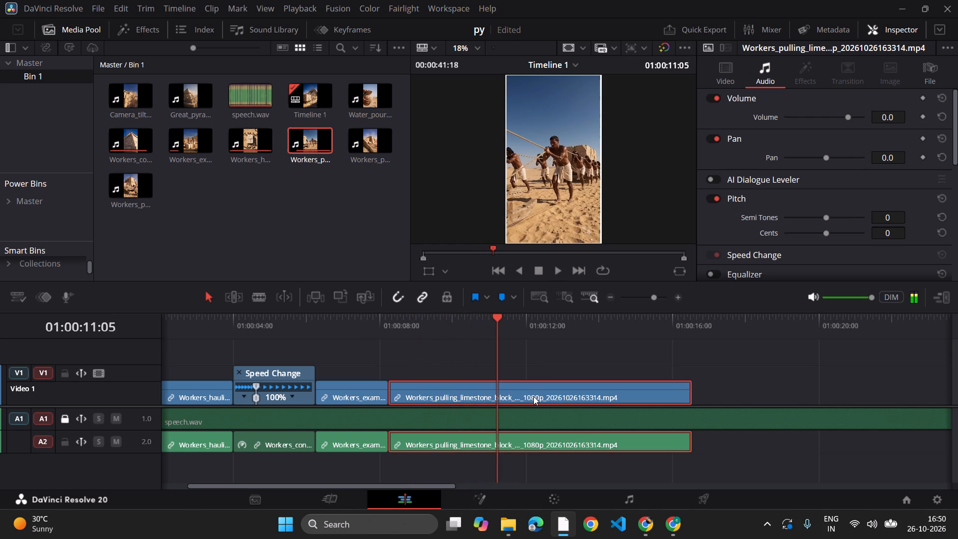
pyautogui.press('space')
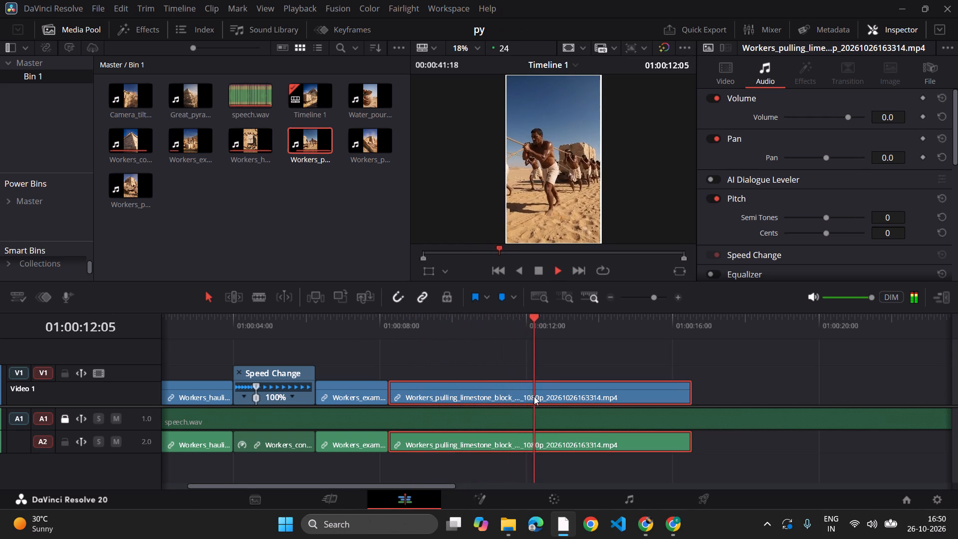
pyautogui.press('space')
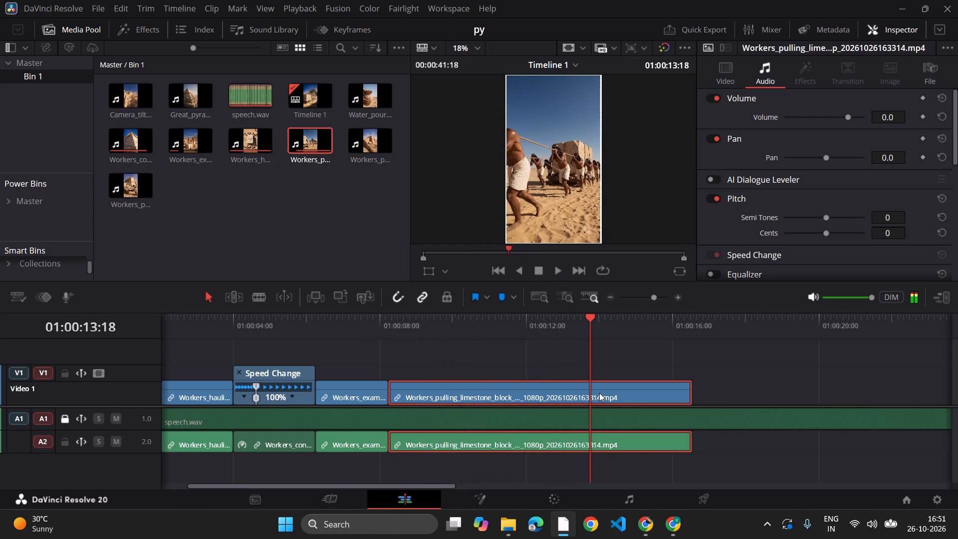
pyautogui.hotkey('ctrl', 'b')
pyautogui.click(599, 393)
pyautogui.press('BackSpace')
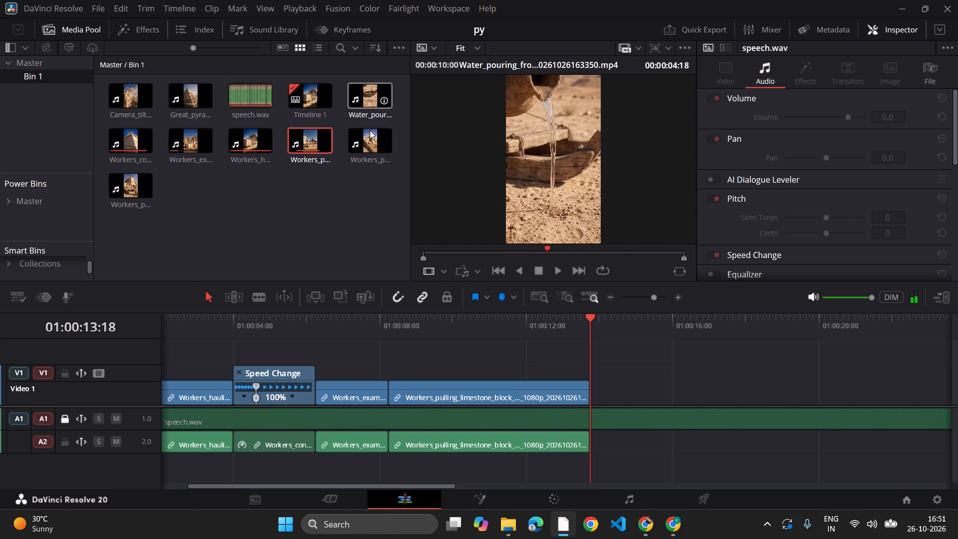
# Place the Workers_pulling_stone_uphill clip on V1 at 01:00:13:18, directly after the Workers_pulling_limestone_block clip.
pyautogui.moveTo(363, 135); pyautogui.dragTo(646, 364)
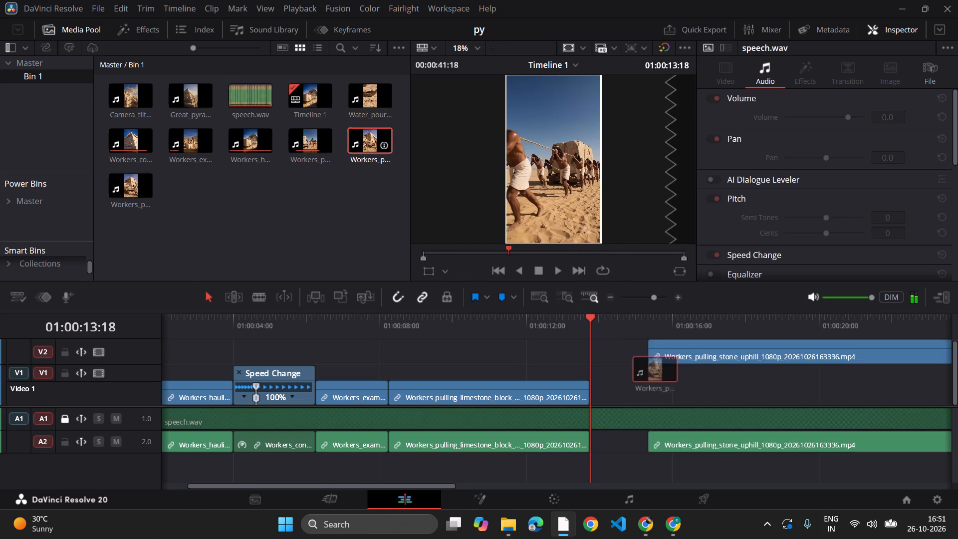
pyautogui.moveTo(646, 364); pyautogui.dragTo(590, 387)
# Play back the Workers_pulling_stone_uphill clip against the voiceover and split it at 01:00:16:22.
pyautogui.press('space')
pyautogui.keyDown('ctrl'); pyautogui.scroll(-2, 495, 384); pyautogui.keyUp('ctrl')
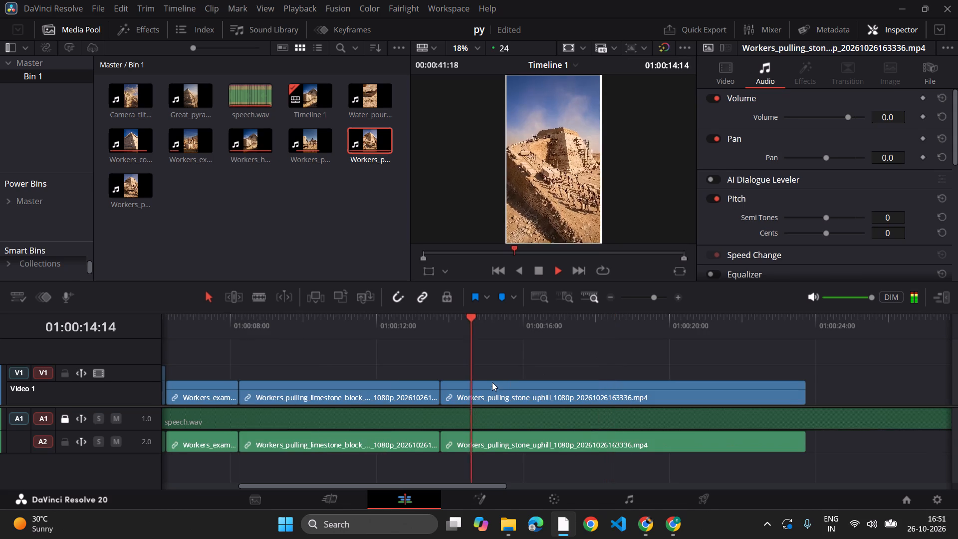
pyautogui.keyDown('alt'); pyautogui.scroll(-1, 520, 392); pyautogui.keyUp('alt')
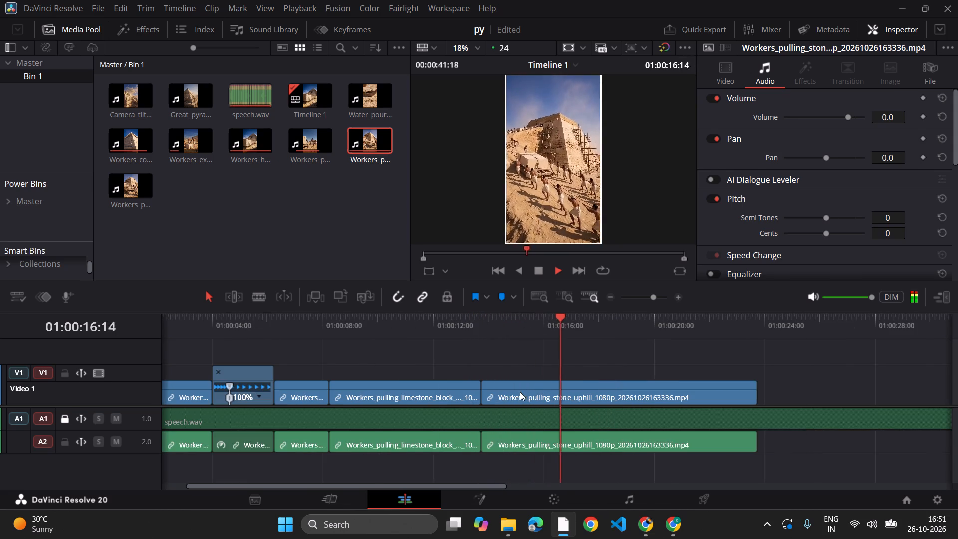
pyautogui.keyDown('ctrl'); pyautogui.scroll(-2, 491, 389); pyautogui.keyUp('ctrl')
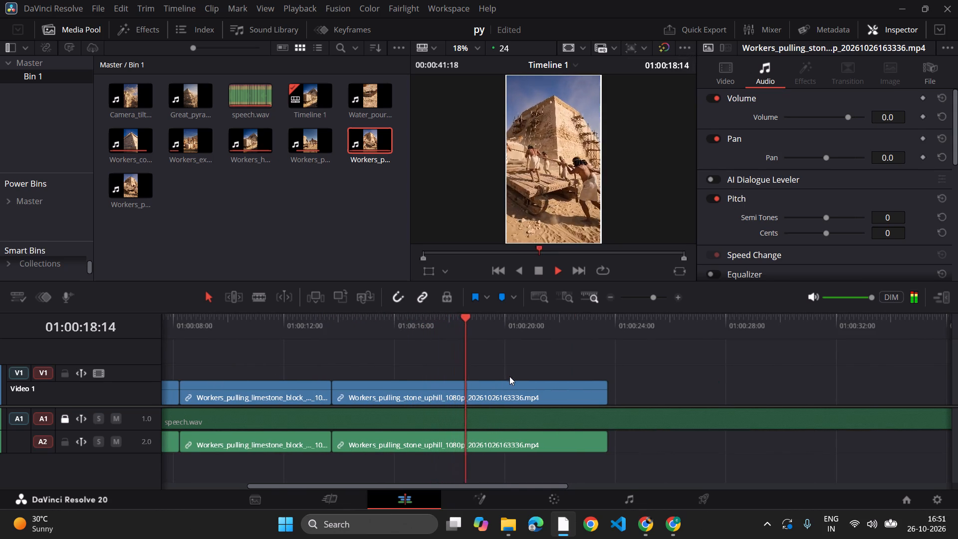
pyautogui.keyDown('ctrl'); pyautogui.scroll(-1, 504, 406); pyautogui.keyUp('ctrl')
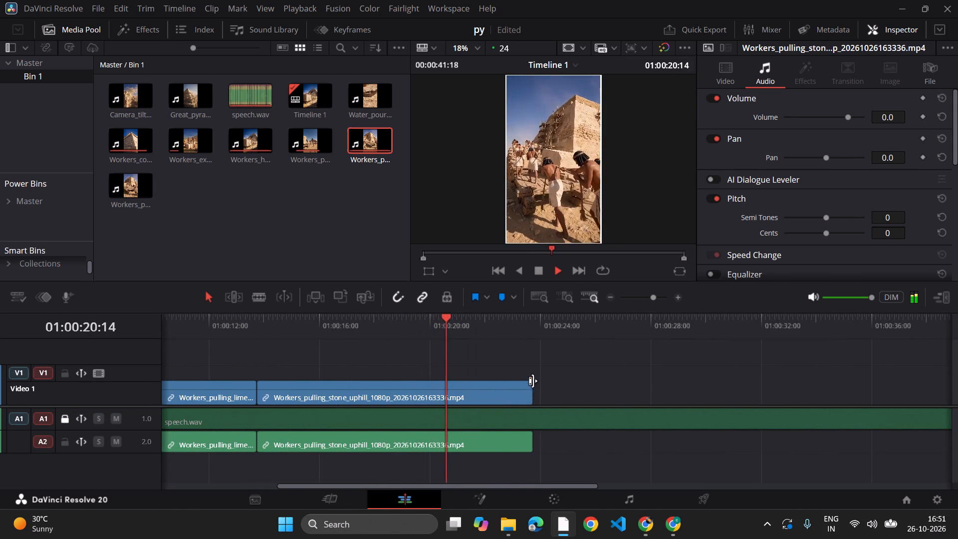
pyautogui.press('space')
pyautogui.keyDown('ctrl'); pyautogui.scroll(1, 549, 367); pyautogui.keyUp('ctrl')
pyautogui.click(336, 319)
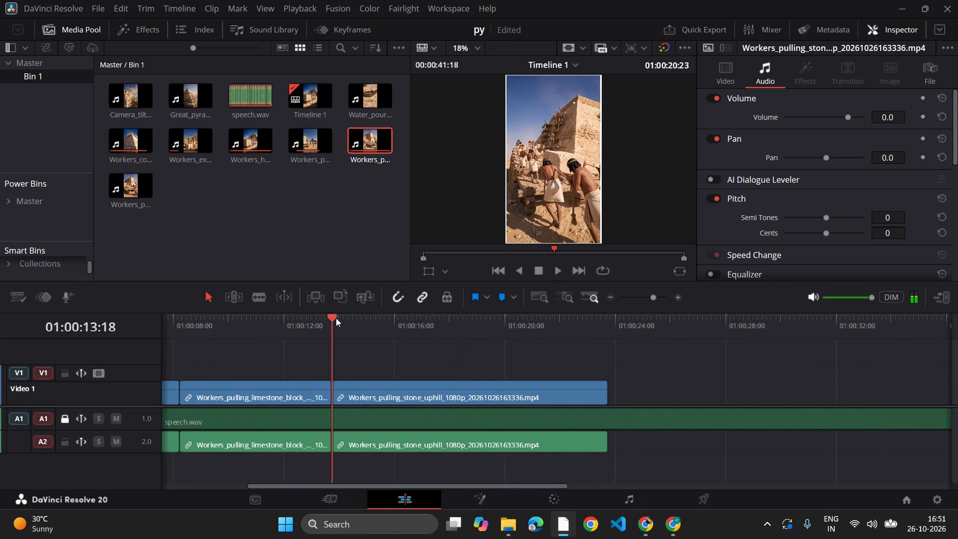
pyautogui.press('space')
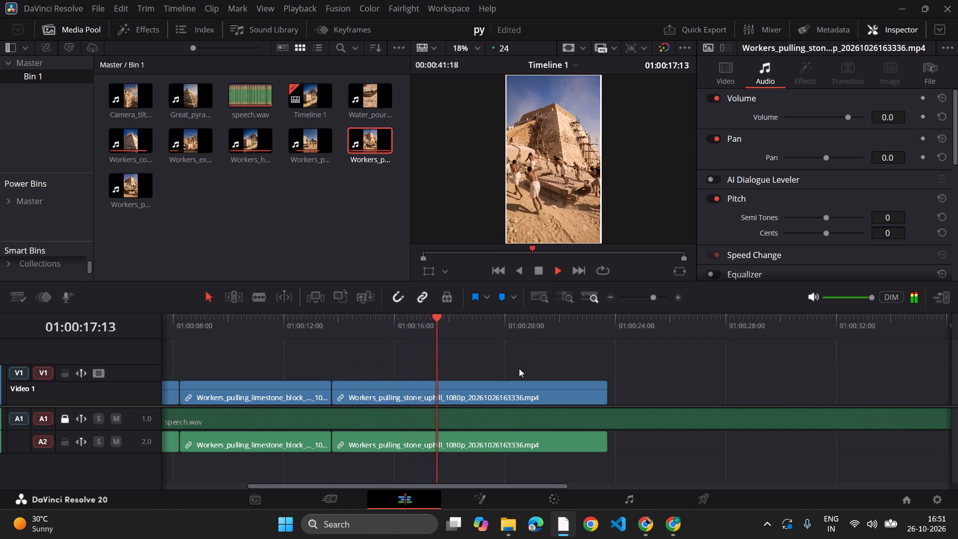
pyautogui.press('space')
pyautogui.moveTo(433, 333); pyautogui.dragTo(421, 333)
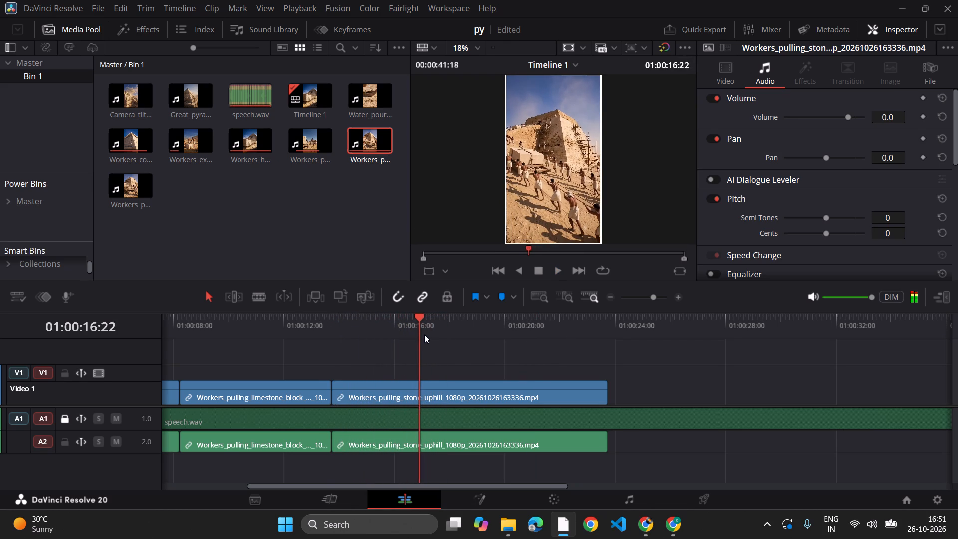
pyautogui.click(460, 392)
pyautogui.hotkey('ctrl', 'b')
# Review the second part of the Workers_pulling_stone_uphill clip and split it at 01:00:21:17.
pyautogui.moveTo(479, 325); pyautogui.dragTo(576, 330)
pyautogui.press('space')
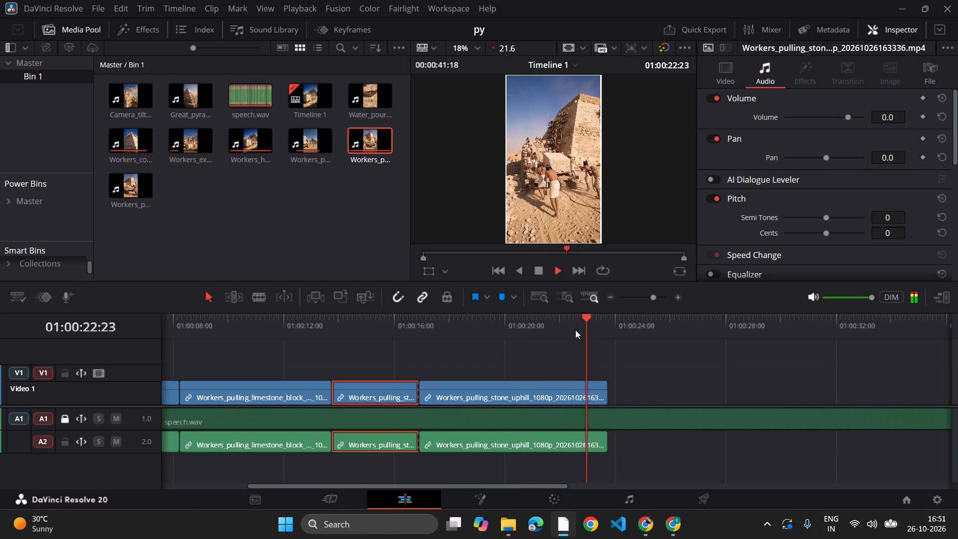
pyautogui.press('space')
pyautogui.moveTo(577, 331); pyautogui.dragTo(540, 331)
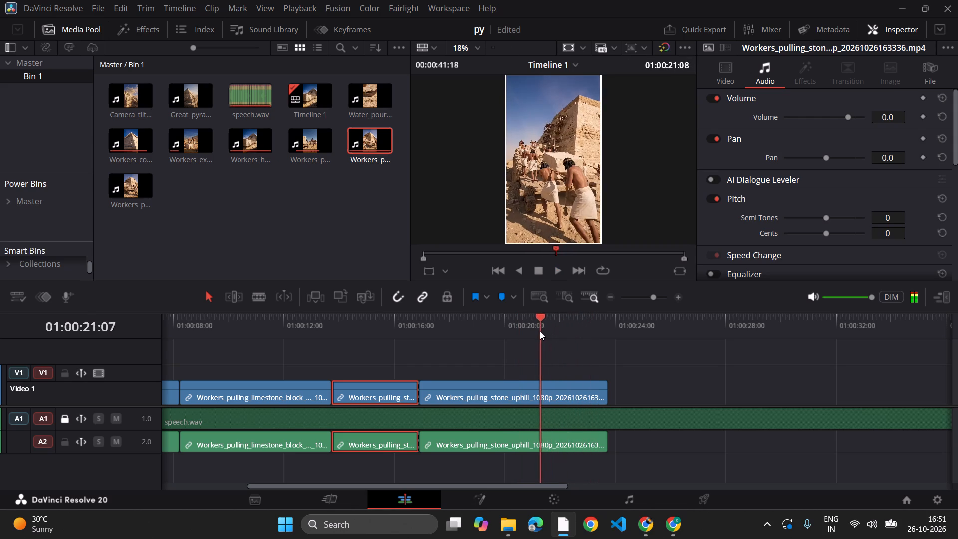
pyautogui.moveTo(540, 331); pyautogui.dragTo(513, 331)
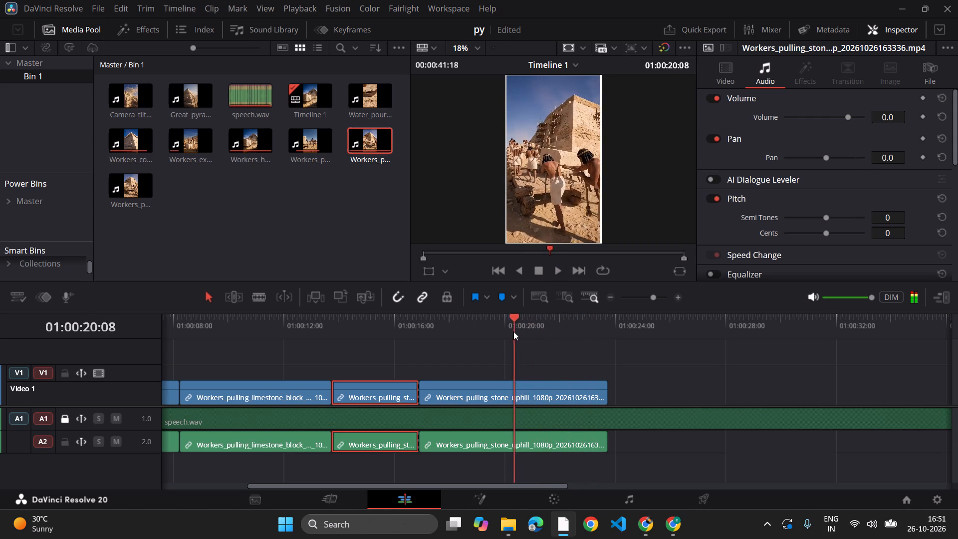
pyautogui.moveTo(513, 331); pyautogui.dragTo(533, 327)
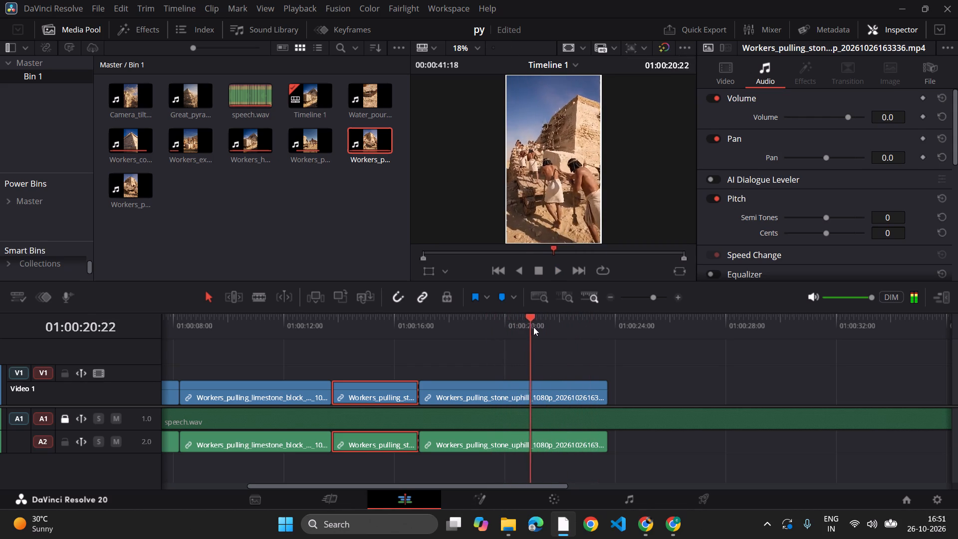
pyautogui.moveTo(533, 327); pyautogui.dragTo(582, 323)
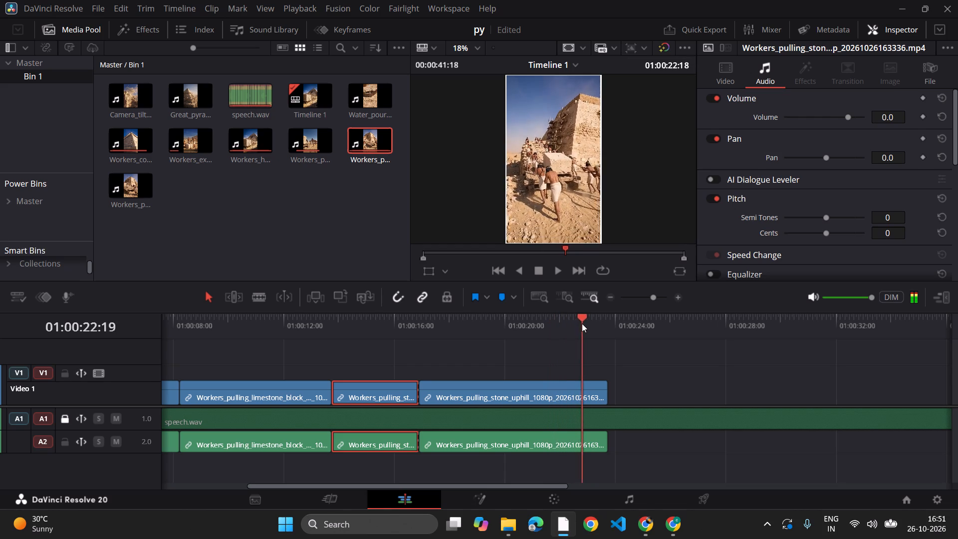
pyautogui.moveTo(582, 323); pyautogui.dragTo(562, 326)
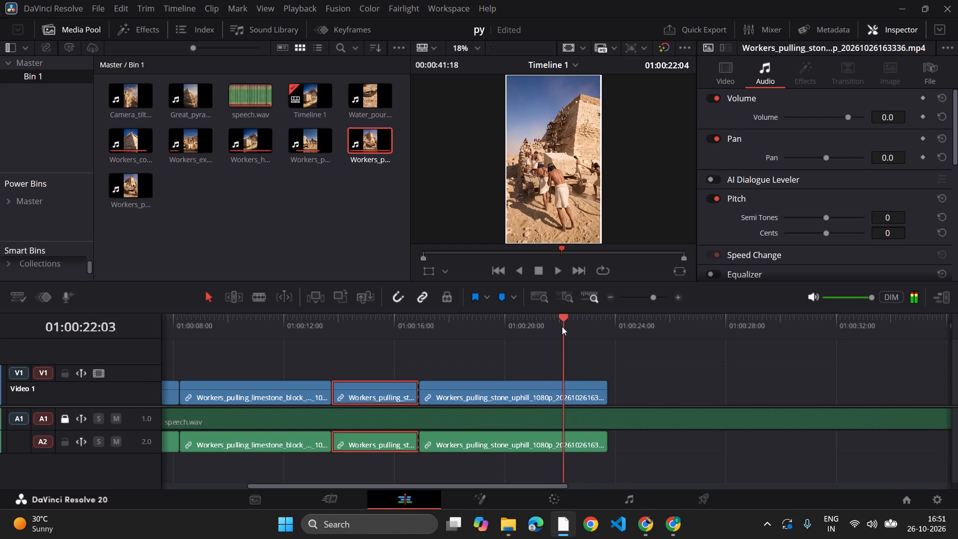
pyautogui.moveTo(562, 326); pyautogui.dragTo(553, 326)
pyautogui.click(561, 388)
pyautogui.hotkey('ctrl', 'b')
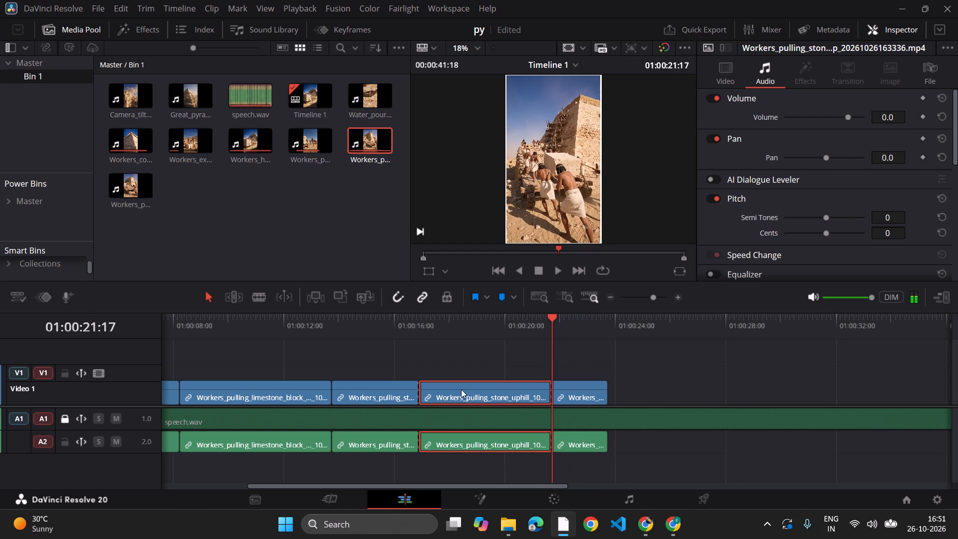
# Delete the middle segment of the Workers_pulling_stone_uphill clip and close the gap it leaves.
pyautogui.click(460, 389)
pyautogui.press('BackSpace')
pyautogui.click(476, 386)
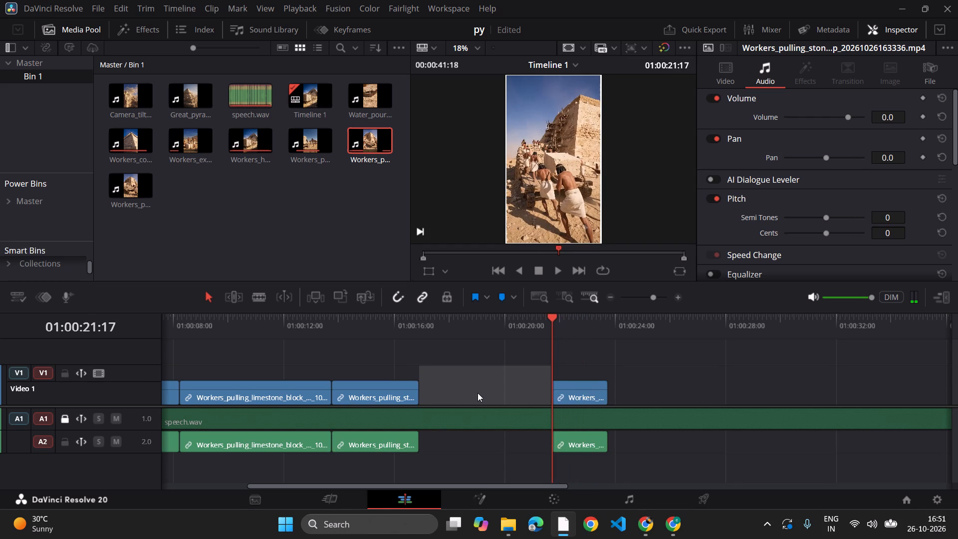
pyautogui.press('q')
# Play back the joined Workers_pulling_stone_uphill segments and the voiceover beyond them to judge which clip should follow.
pyautogui.click(347, 324)
pyautogui.press('space')
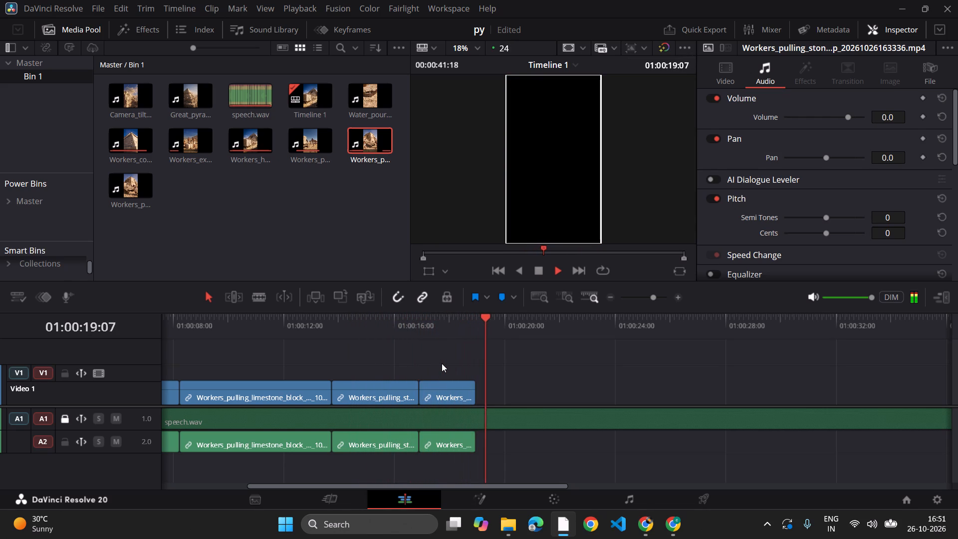
pyautogui.press('space')
pyautogui.press('space')
pyautogui.press('space')
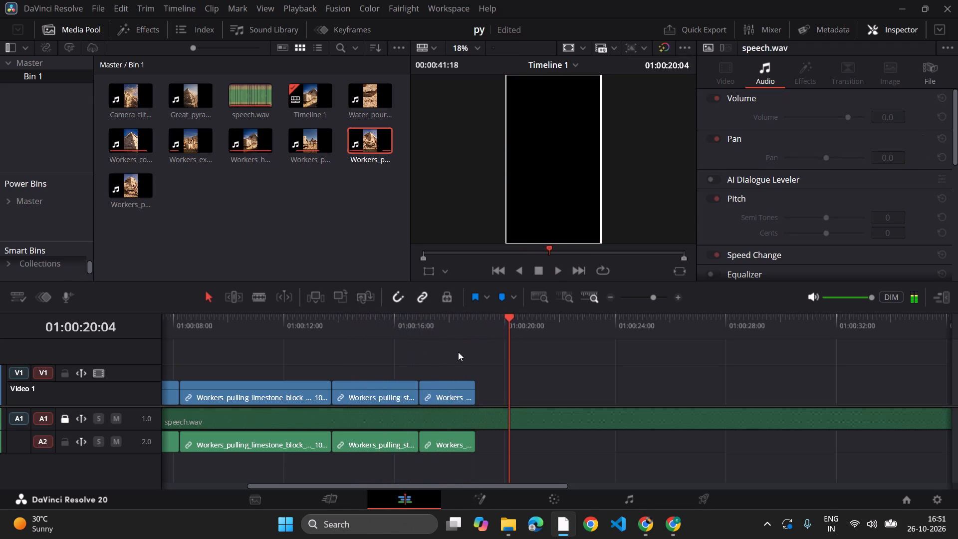
pyautogui.click(475, 334)
pyautogui.press('space')
pyautogui.press('space')
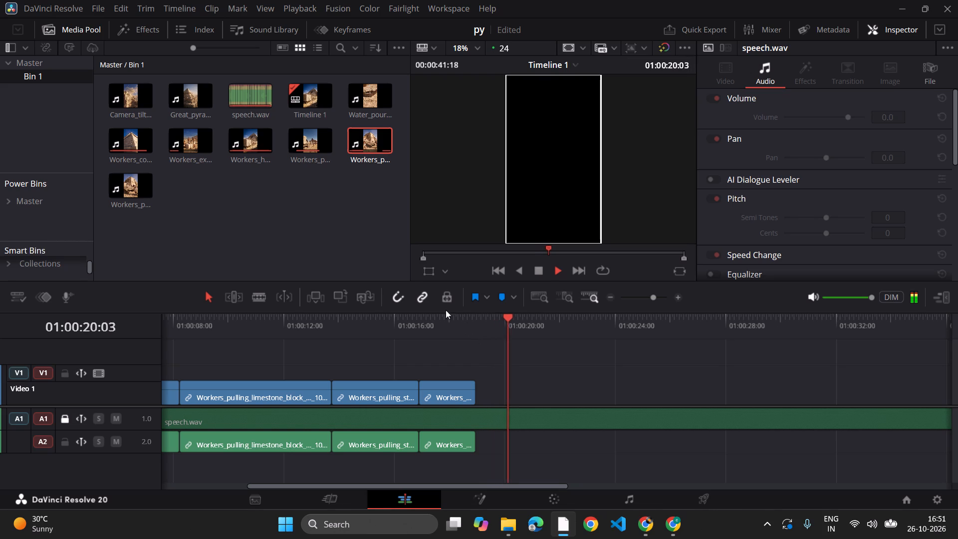
pyautogui.press('space')
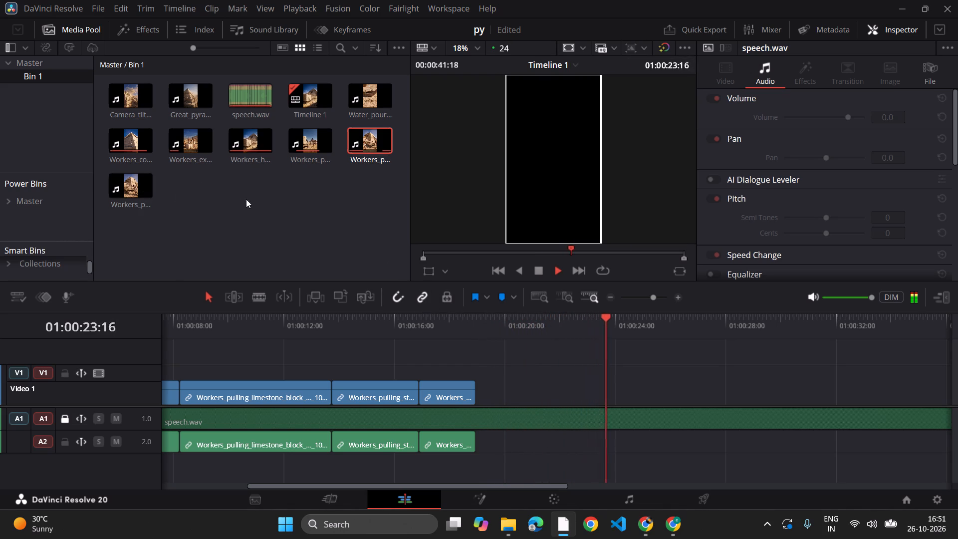
pyautogui.press('space')
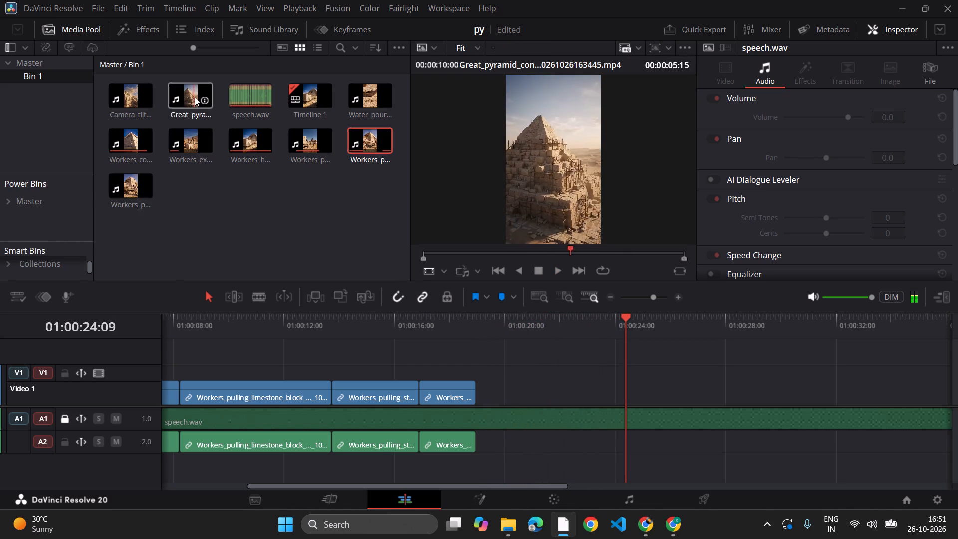
# Place the Great_pyramid_construction_site clip on V1 directly after the last Workers_pulling_stone_uphill segment.
pyautogui.moveTo(195, 94); pyautogui.dragTo(506, 385)
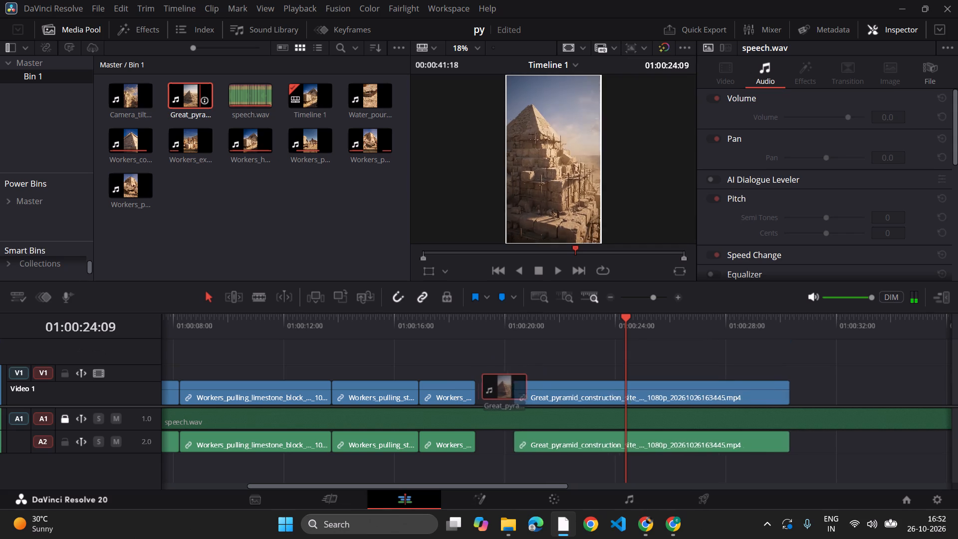
pyautogui.moveTo(506, 385); pyautogui.dragTo(476, 386)
# Play back the Great_pyramid_construction_site clip against the voiceover to check its pacing and length.
pyautogui.click(457, 331)
pyautogui.press('space')
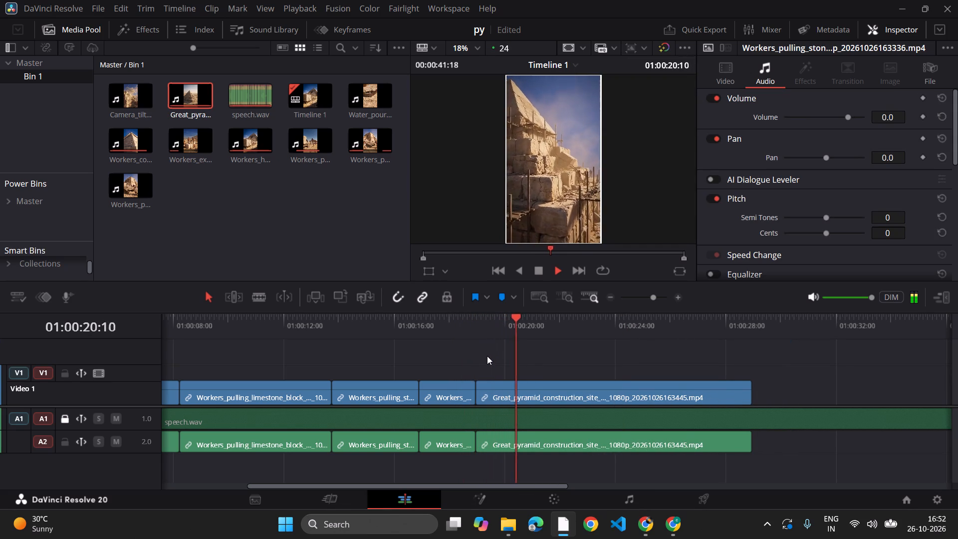
pyautogui.keyDown('ctrl'); pyautogui.scroll(1, 459, 395); pyautogui.keyUp('ctrl')
pyautogui.keyDown('ctrl'); pyautogui.scroll(-1, 458, 396); pyautogui.keyUp('ctrl')
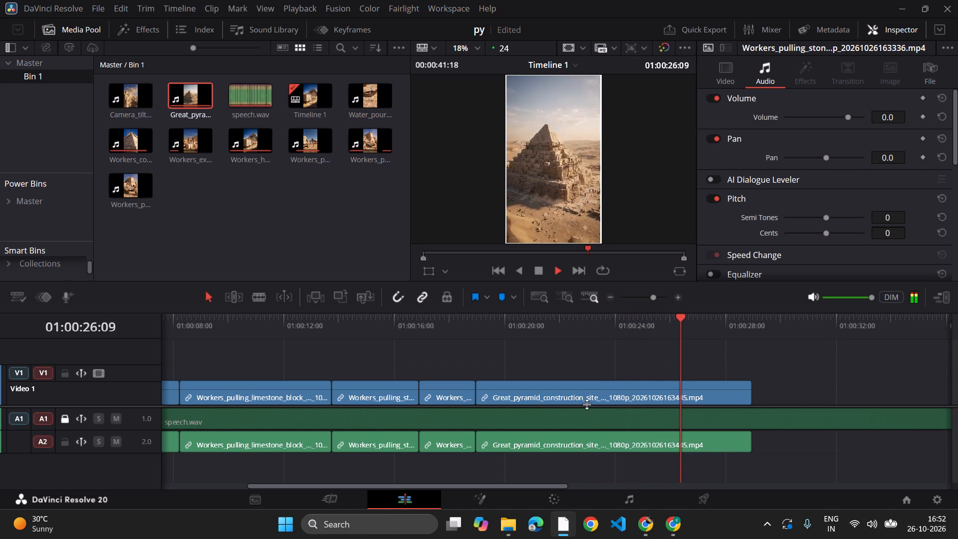
pyautogui.press('space')
pyautogui.click(580, 321)
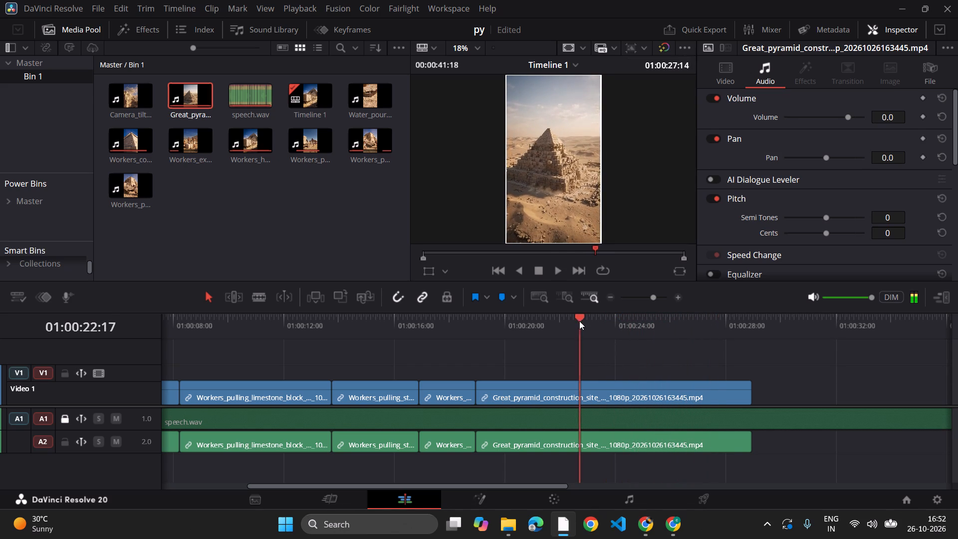
pyautogui.press('space')
pyautogui.press('space')
# Add a speed point to the Great_pyramid_construction_site clip at 01:00:25:17, retime the part before it to 279%, and play back the result.
pyautogui.click(624, 391)
pyautogui.rightClick(625, 392)
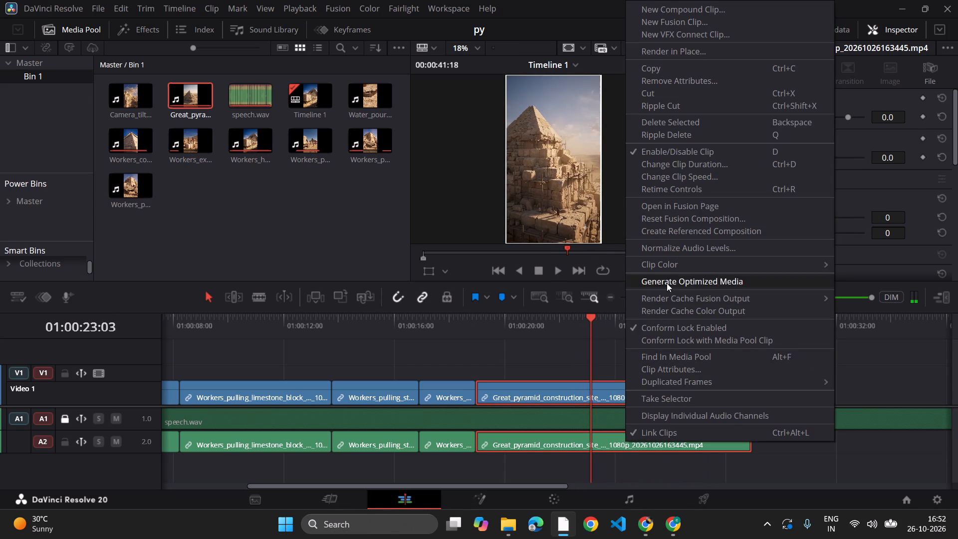
pyautogui.click(666, 190)
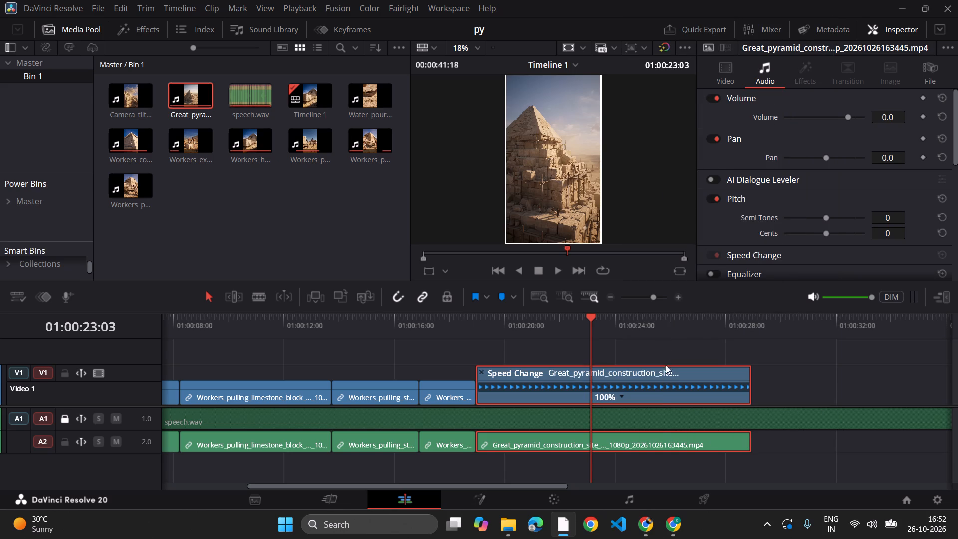
pyautogui.click(663, 332)
pyautogui.click(621, 396)
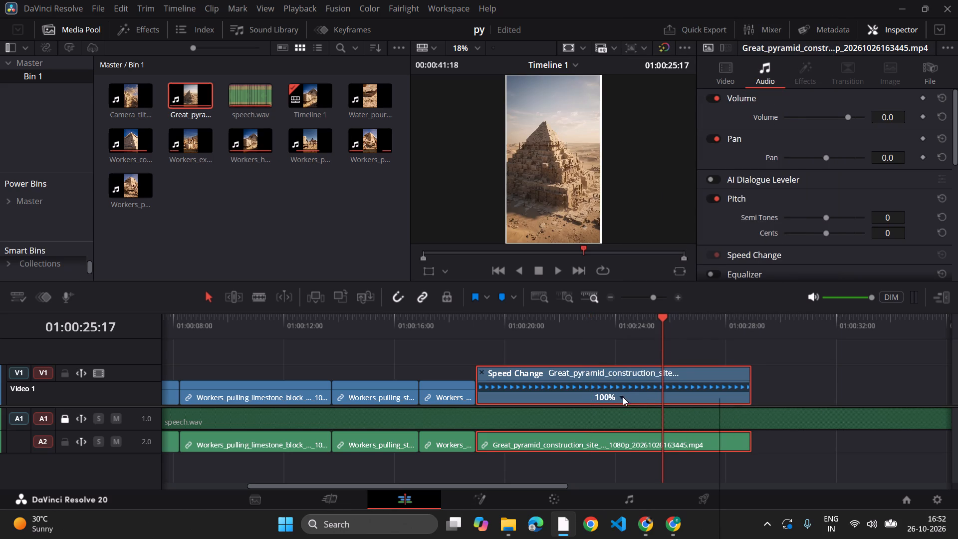
pyautogui.click(638, 402)
pyautogui.moveTo(665, 385); pyautogui.dragTo(529, 396)
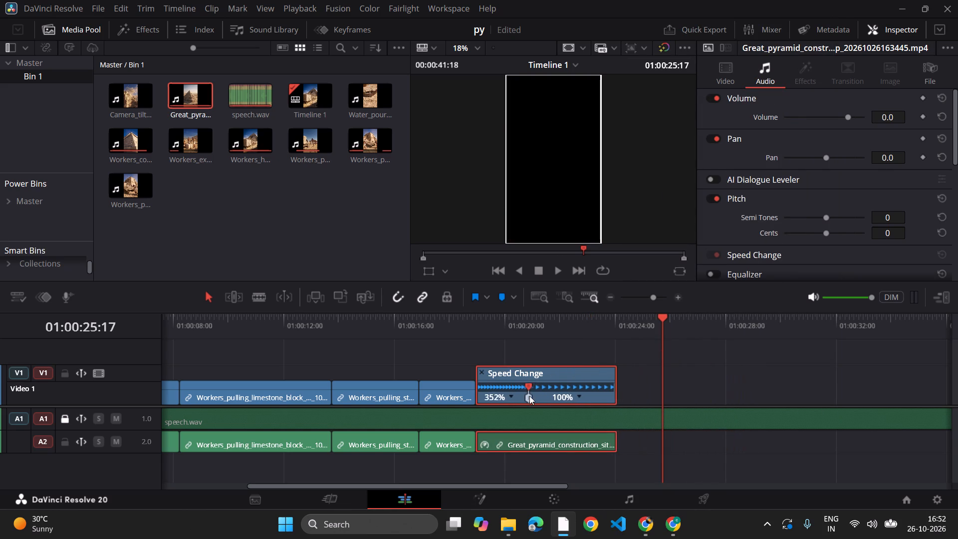
pyautogui.moveTo(529, 396); pyautogui.dragTo(545, 398)
pyautogui.click(475, 332)
pyautogui.press('space')
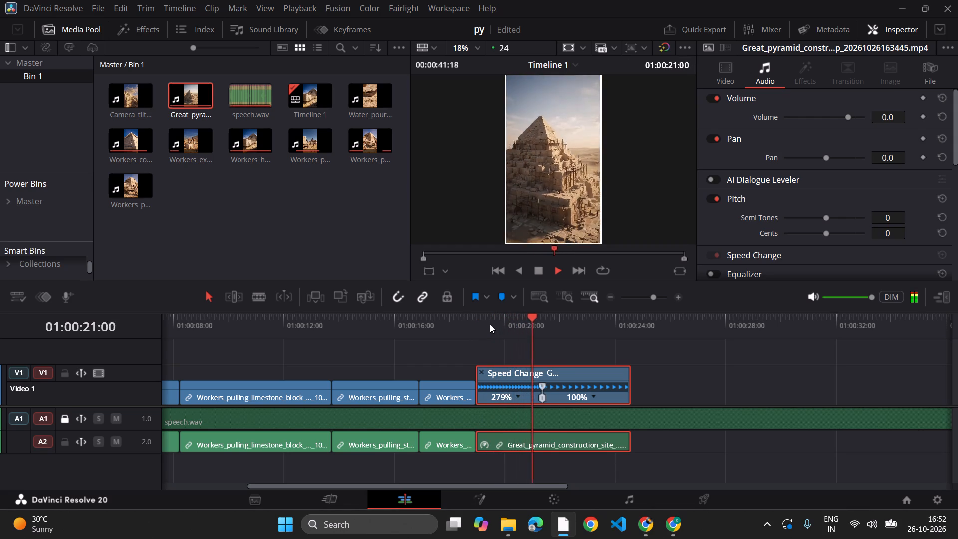
pyautogui.press('space')
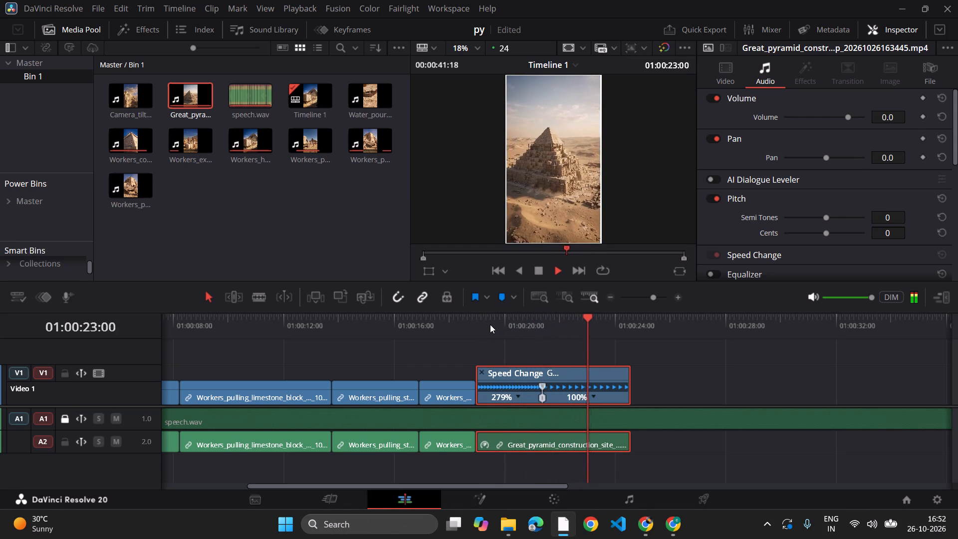
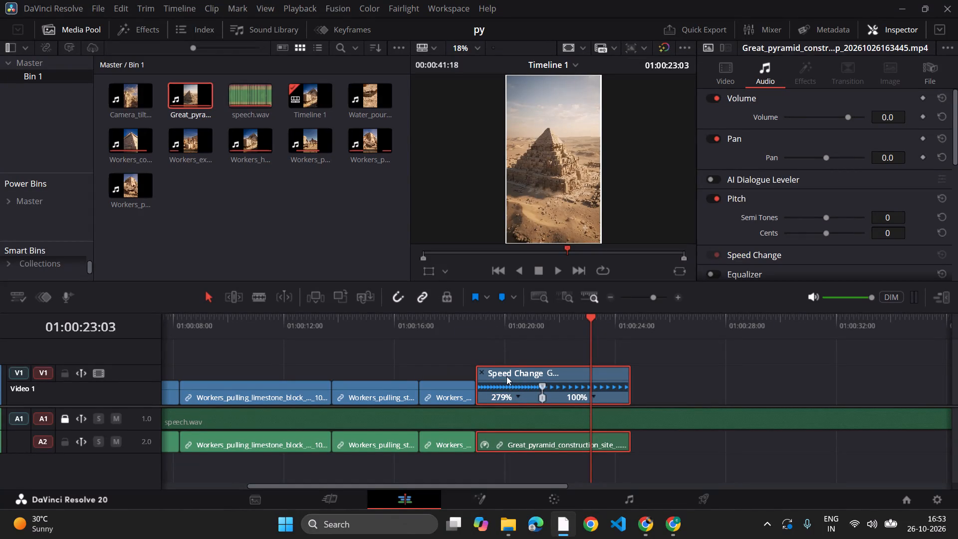
# Play back the retimed Great_pyramid_construction_site clip and the voiceover beyond it to judge which clip should follow.
pyautogui.click(486, 330)
pyautogui.click(486, 330)
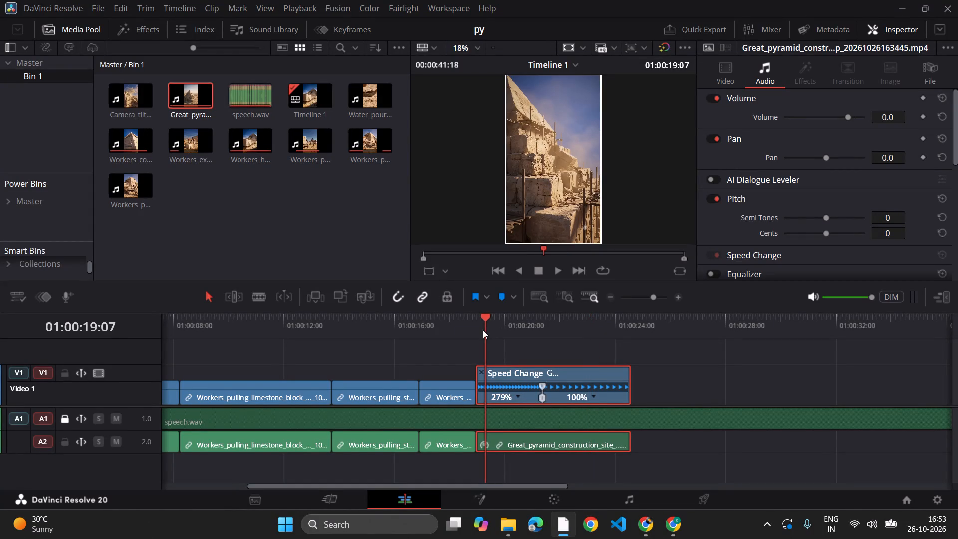
pyautogui.press('space')
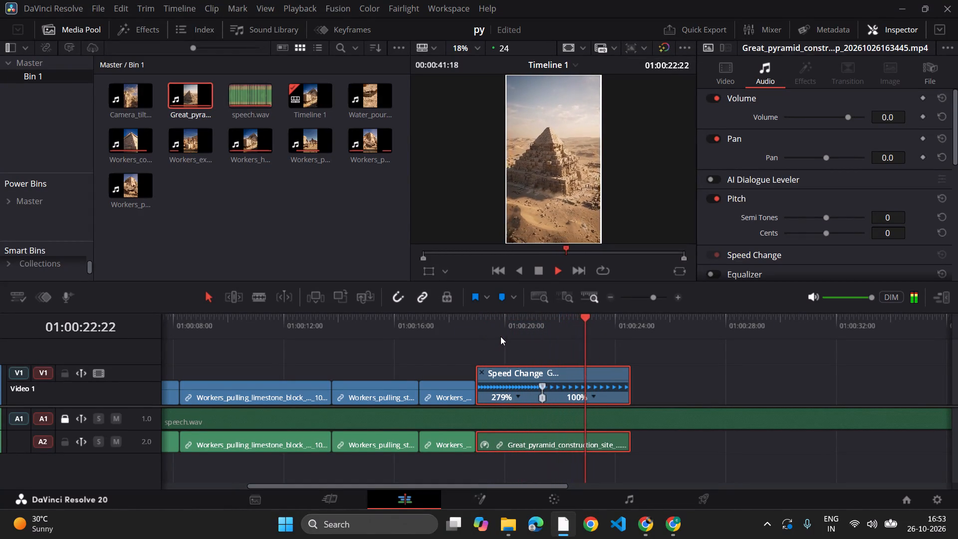
pyautogui.press('space')
pyautogui.keyDown('ctrl'); pyautogui.scroll(-2, 517, 382); pyautogui.keyUp('ctrl')
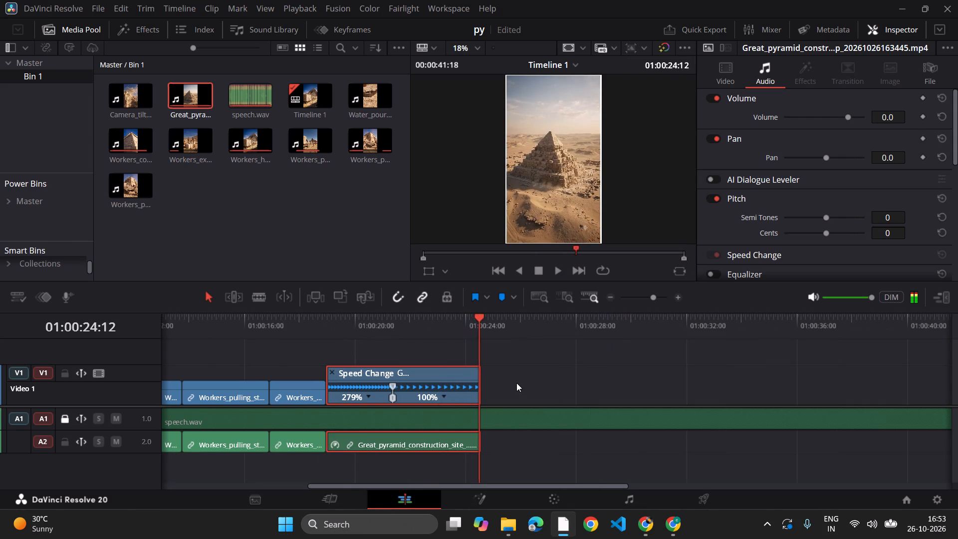
pyautogui.press('space')
pyautogui.press('space')
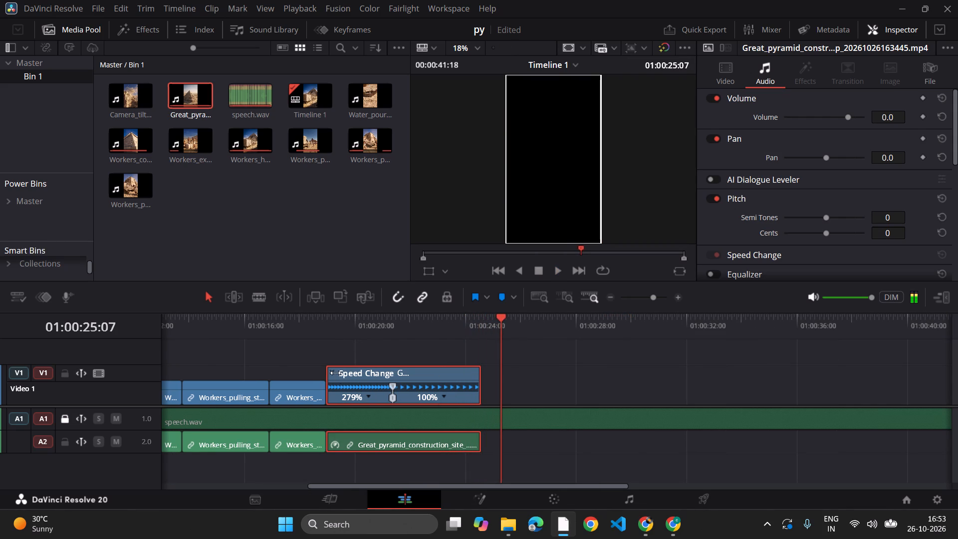
pyautogui.click(335, 373)
pyautogui.press('space')
pyautogui.press('space')
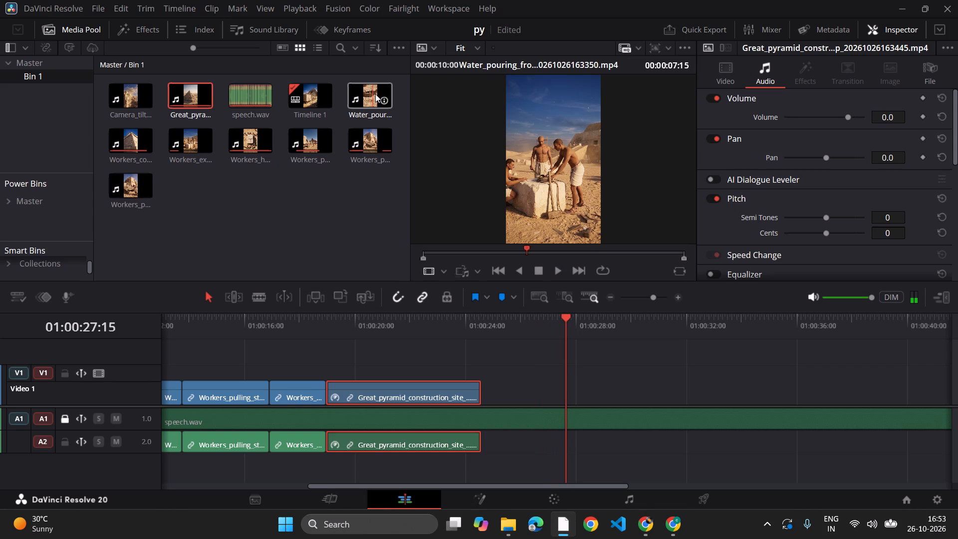
pyautogui.press('space')
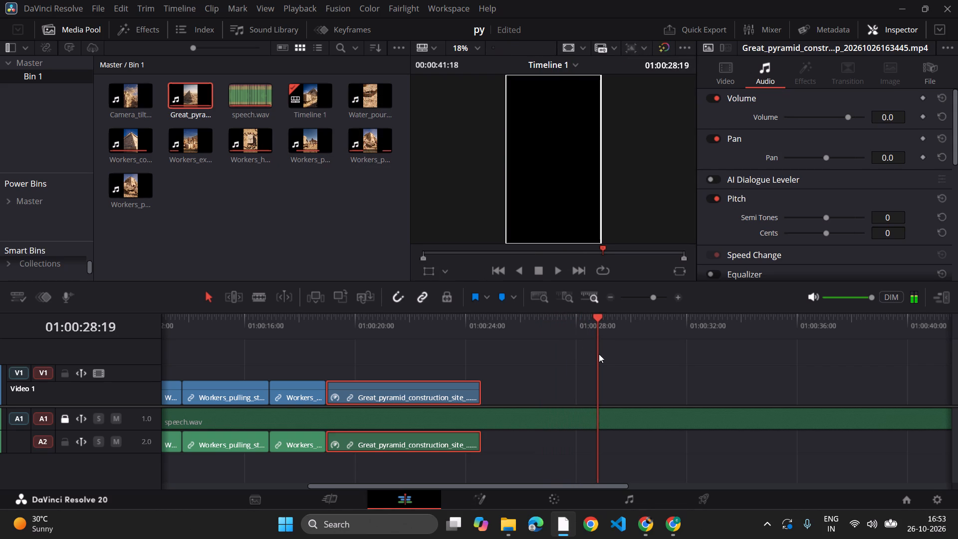
pyautogui.moveTo(582, 331); pyautogui.dragTo(484, 333)
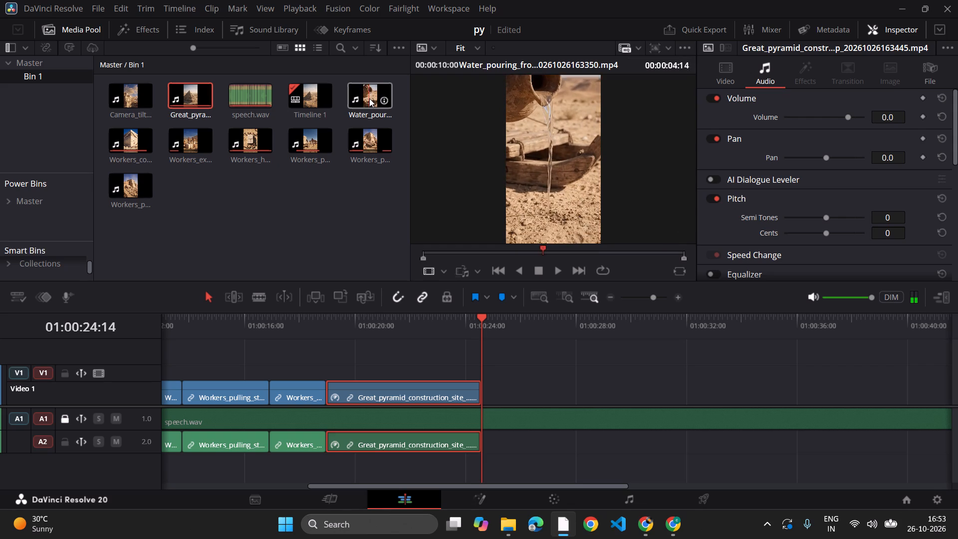
# Place the Water_pouring_from_clay_vessel clip on V1 at about 01:00:31, leaving a gap after the Great_pyramid_construction_site clip.
pyautogui.moveTo(369, 98); pyautogui.dragTo(697, 416)
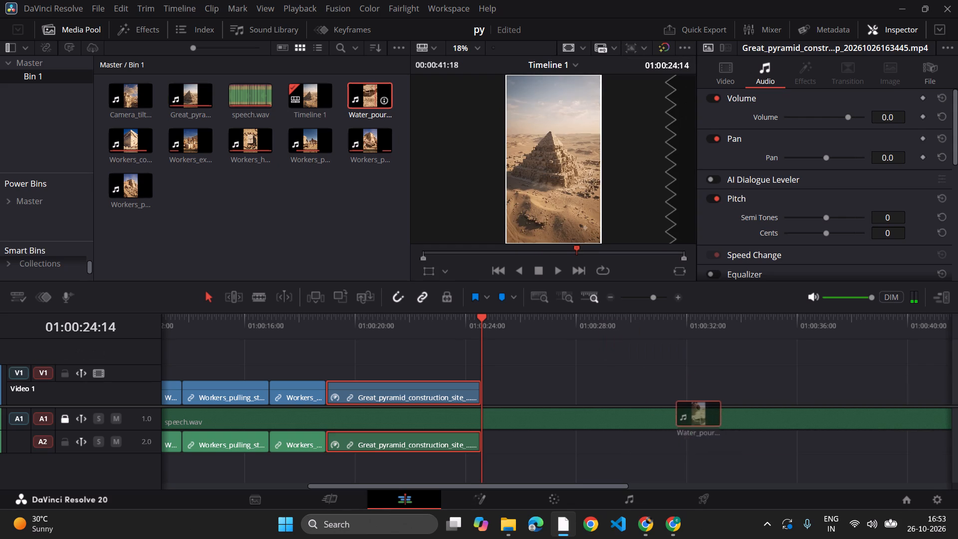
pyautogui.moveTo(697, 416); pyautogui.dragTo(670, 388)
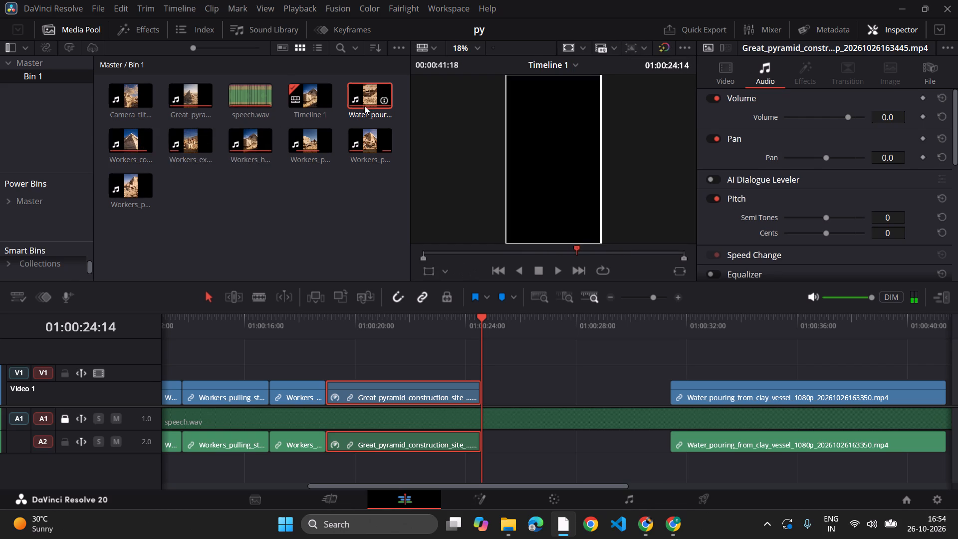
# Copy the earlier Workers_pulling_stone segment's video and audio to directly after the Great_pyramid_construction_site clip on V1 and A2.
pyautogui.moveTo(410, 337); pyautogui.dragTo(356, 331)
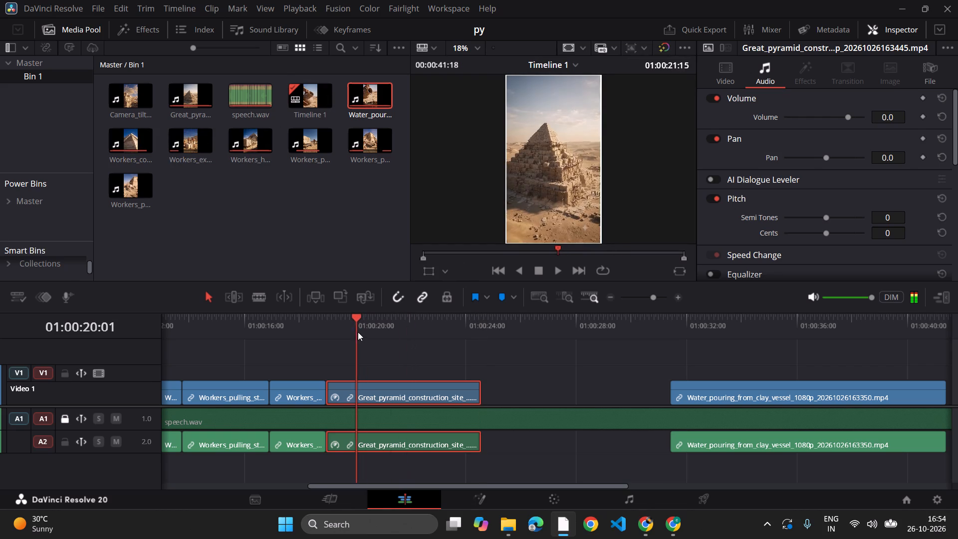
pyautogui.press('space')
pyautogui.press('space')
pyautogui.click(278, 332)
pyautogui.press('space')
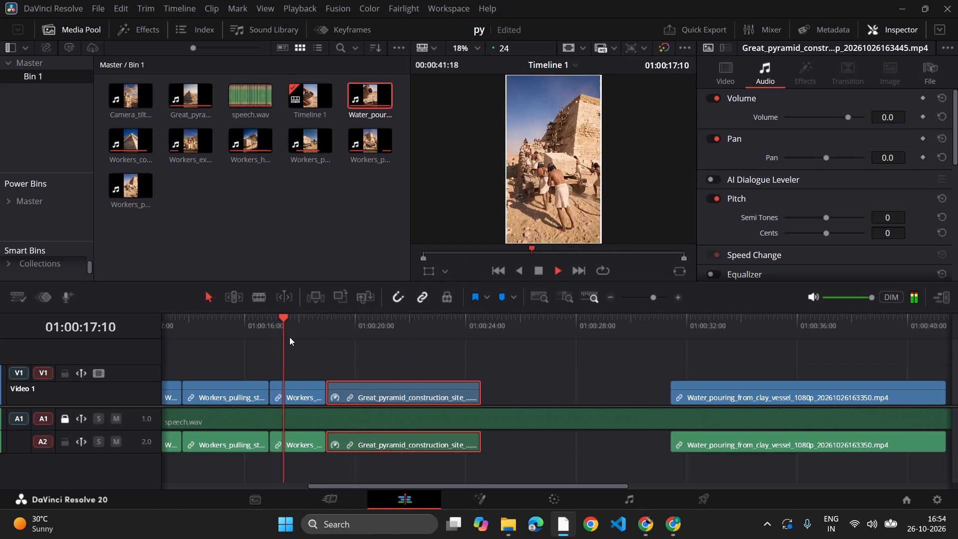
pyautogui.press('space')
pyautogui.keyDown('alt'); pyautogui.moveTo(238, 392); pyautogui.dragTo(542, 378); pyautogui.keyUp('alt')
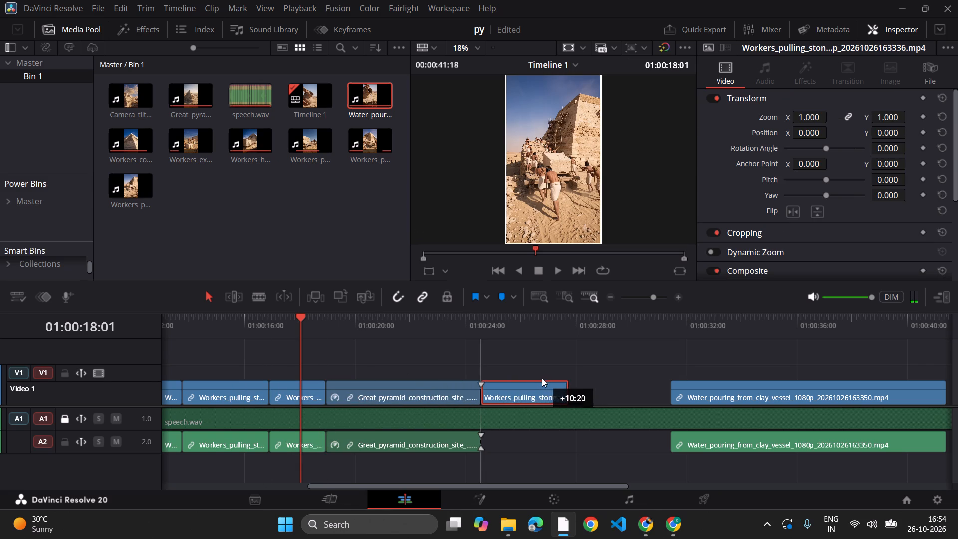
pyautogui.keyDown('alt'); pyautogui.moveTo(542, 378); pyautogui.dragTo(539, 379); pyautogui.keyUp('alt')
pyautogui.keyDown('alt'); pyautogui.moveTo(233, 449); pyautogui.dragTo(520, 446); pyautogui.keyUp('alt')
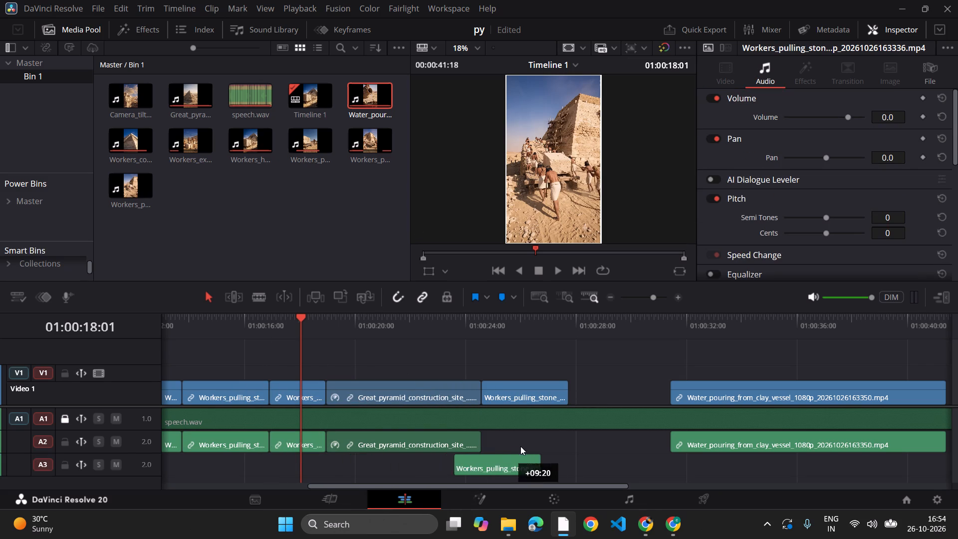
pyautogui.keyDown('alt'); pyautogui.moveTo(520, 446); pyautogui.dragTo(533, 437); pyautogui.keyUp('alt')
# Play back up to the copied Workers_pulling_stone segment and move the Water_pouring_from_clay_vessel clip directly after it.
pyautogui.press('space')
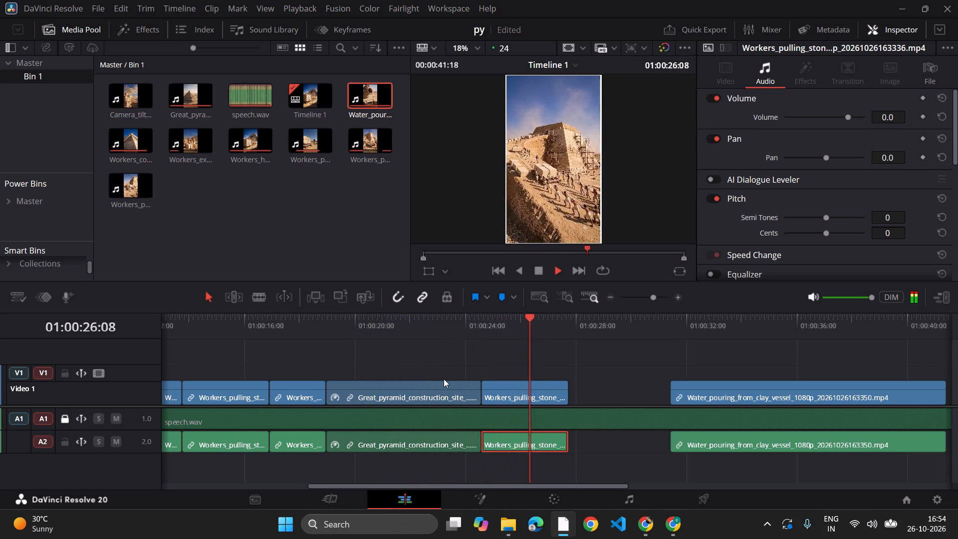
pyautogui.press('space')
pyautogui.moveTo(698, 400); pyautogui.dragTo(622, 396)
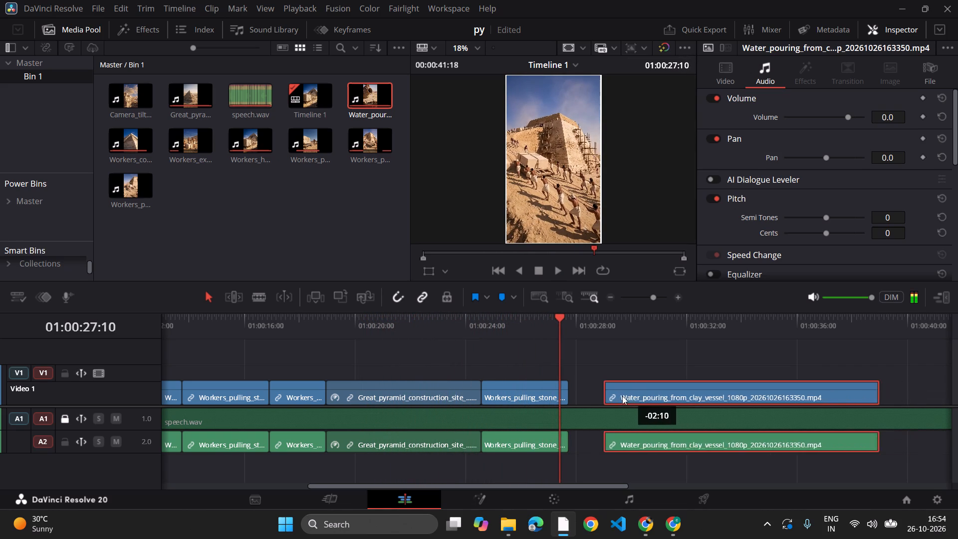
pyautogui.moveTo(622, 396); pyautogui.dragTo(596, 397)
# Play back the Water_pouring_from_clay_vessel clip and the remaining voiceover to judge where the next clip should start.
pyautogui.press('space')
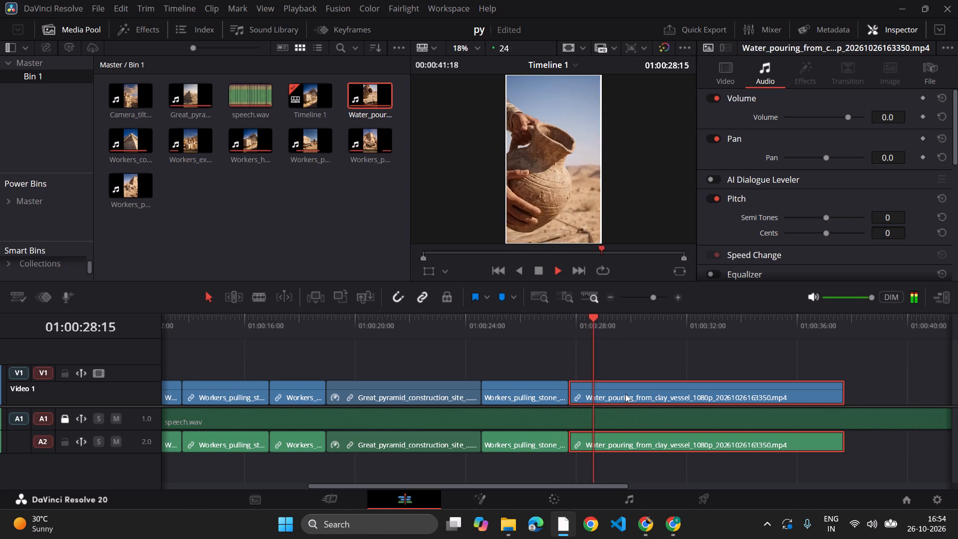
pyautogui.keyDown('alt'); pyautogui.scroll(-1, 550, 432); pyautogui.keyUp('alt')
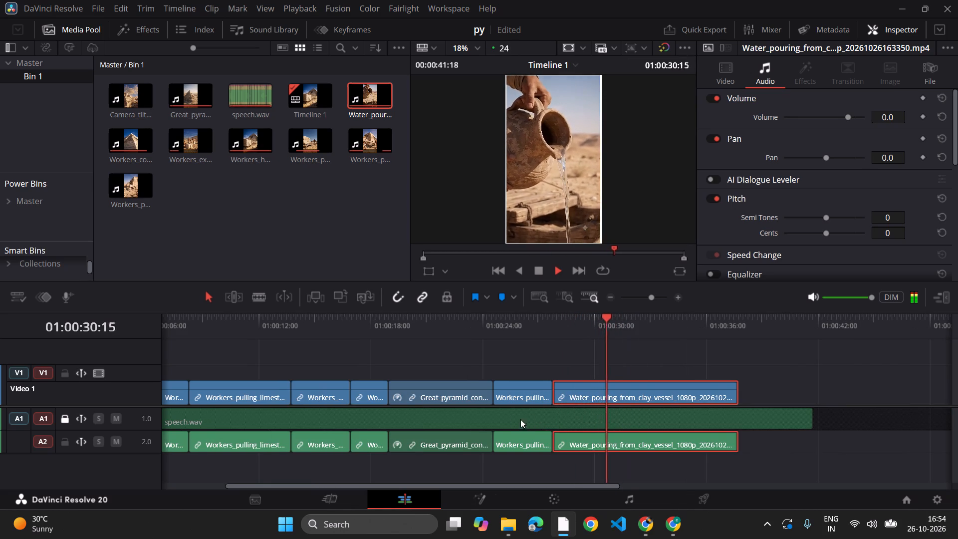
pyautogui.keyDown('ctrl'); pyautogui.scroll(-1, 510, 418); pyautogui.keyUp('ctrl')
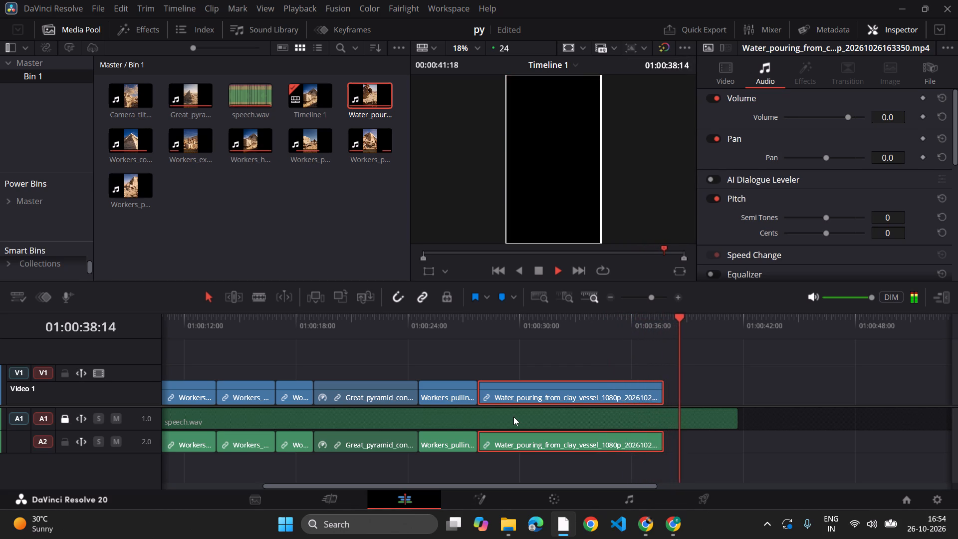
pyautogui.press('space')
pyautogui.click(494, 328)
pyautogui.press('space')
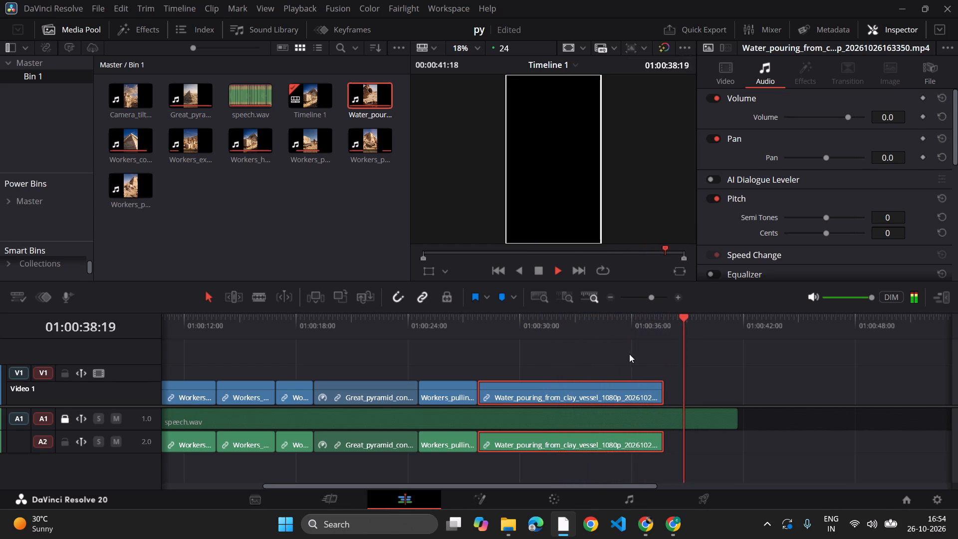
pyautogui.press('space')
# Place the Camera_tilting_up_pyramid_stones clip directly after the Water_pouring_from_clay_vessel clip and play it against the voiceover's end.
pyautogui.moveTo(139, 98); pyautogui.dragTo(218, 136)
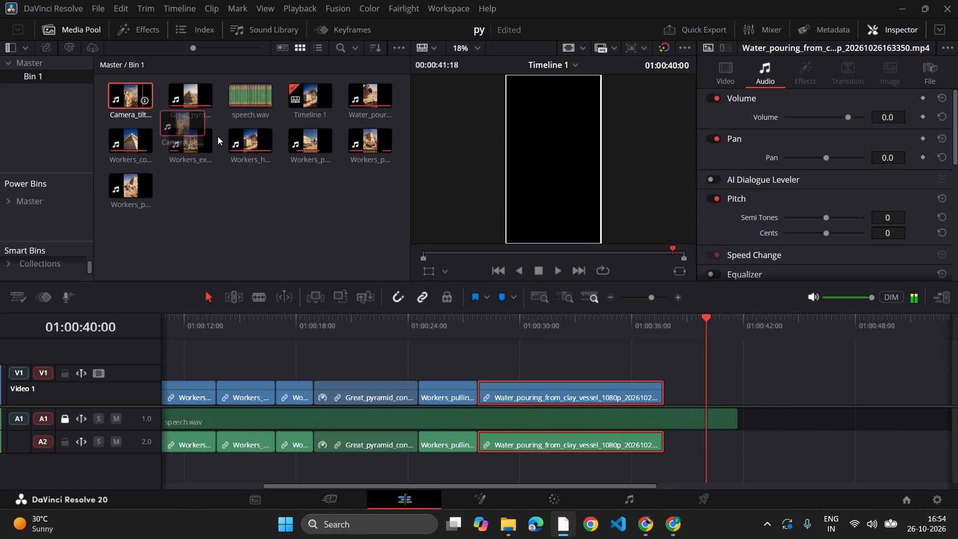
pyautogui.moveTo(218, 136); pyautogui.dragTo(668, 393)
pyautogui.click(636, 339)
pyautogui.press('space')
pyautogui.keyDown('ctrl'); pyautogui.scroll(-2, 621, 361); pyautogui.keyUp('ctrl')
pyautogui.press('space')
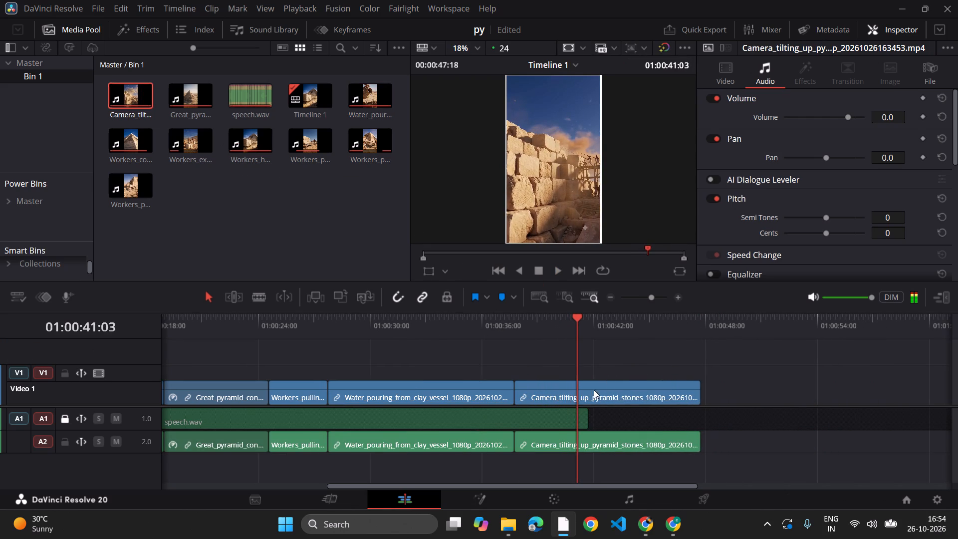
# Move the Camera_tilting_up_pyramid_stones clip back over the Water_pouring clip to start at about 01:00:30 and play back the result.
pyautogui.moveTo(589, 390); pyautogui.dragTo(449, 391)
pyautogui.click(338, 326)
pyautogui.press('space')
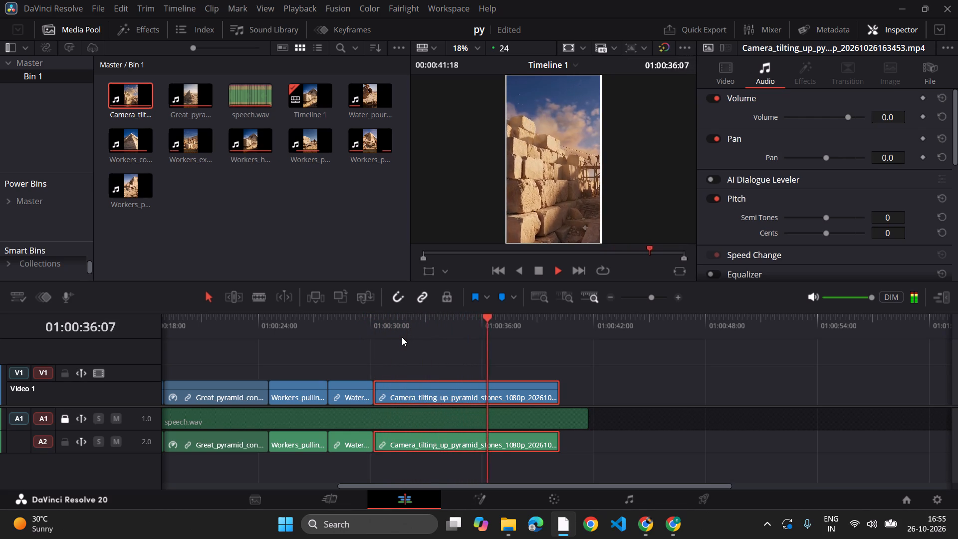
pyautogui.press('space')
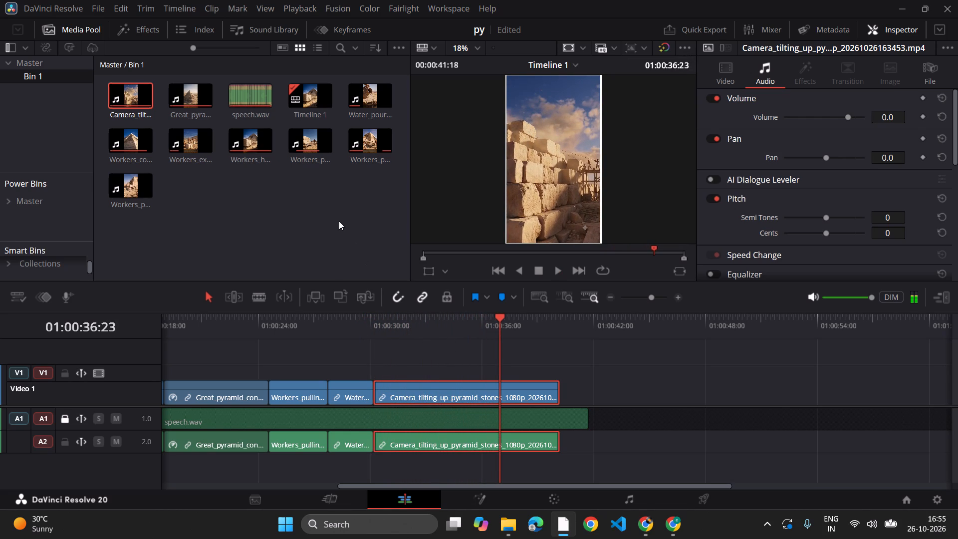
pyautogui.press('space')
pyautogui.press('space')
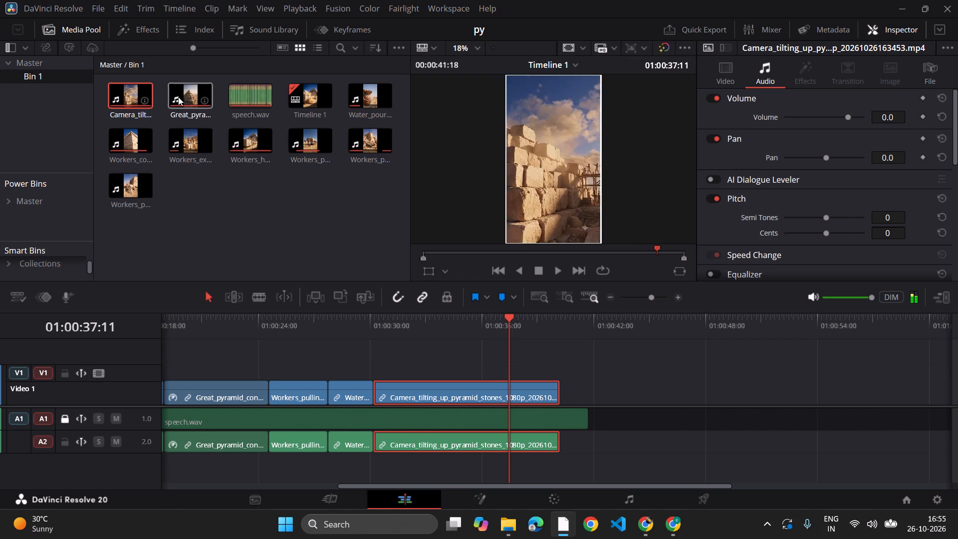
# Place the Great_pyramid_construction_site clip over the last part of the Camera_tilting_up_pyramid_stones clip and play across the cut.
pyautogui.moveTo(191, 94); pyautogui.dragTo(585, 407)
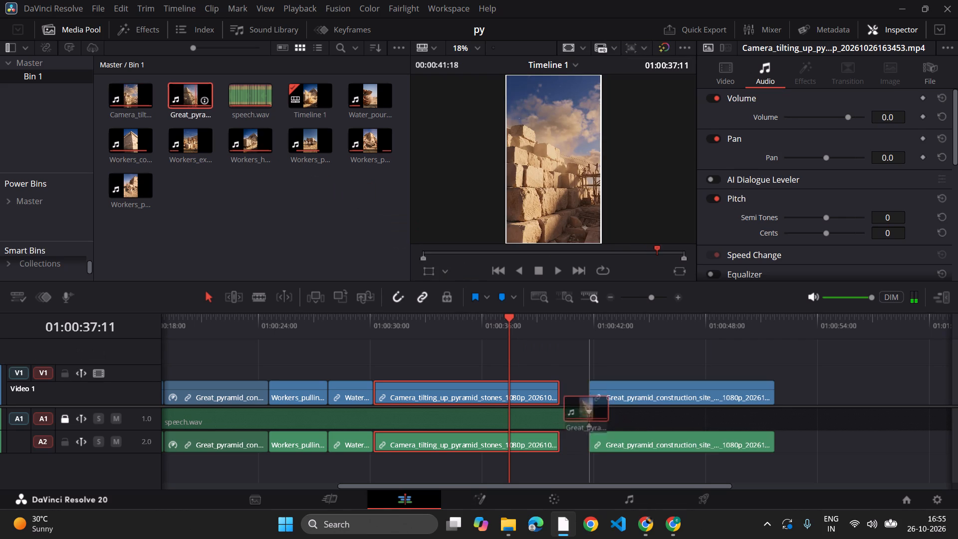
pyautogui.moveTo(585, 407); pyautogui.dragTo(532, 395)
pyautogui.press('space')
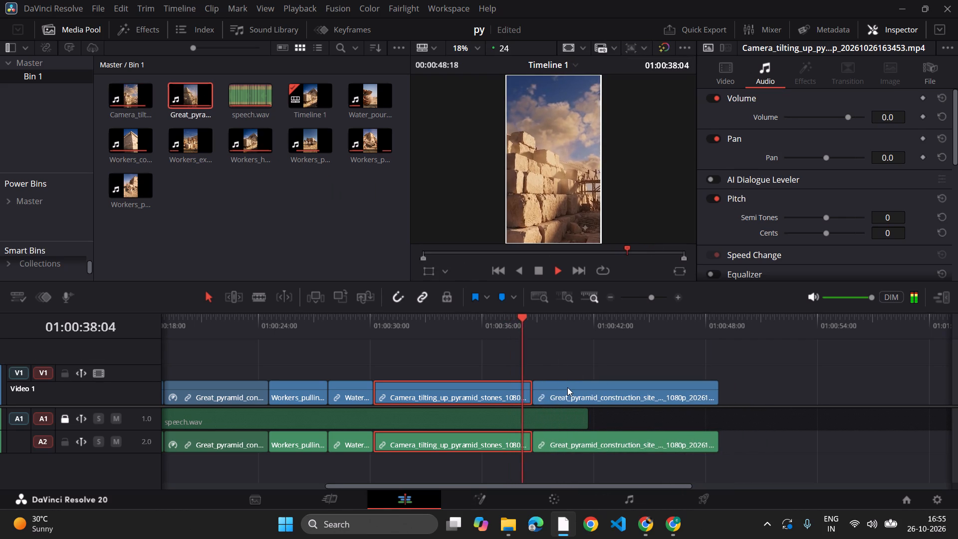
pyautogui.press('space')
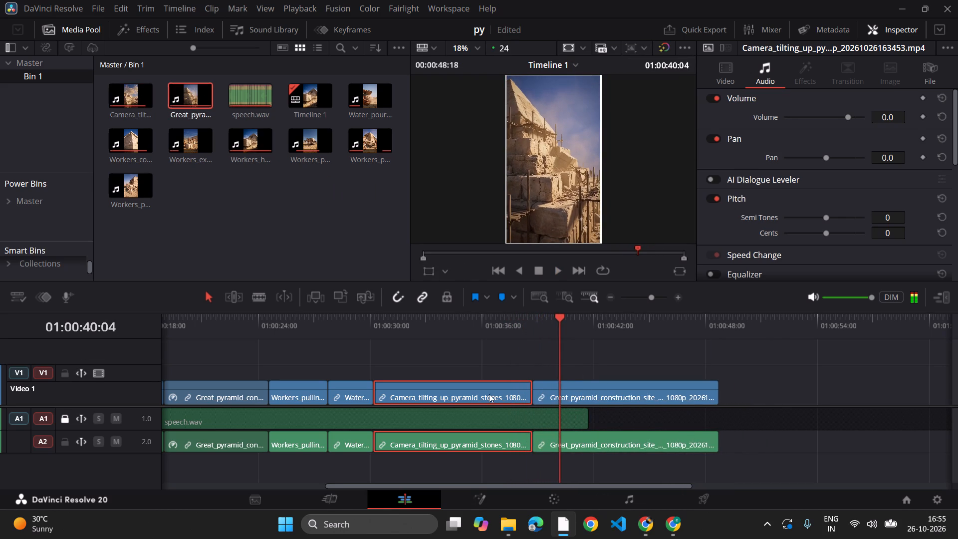
# Delete the Great_pyramid_construction_site clip that follows the shortened Camera_tilting_up_pyramid_stones clip.
pyautogui.click(600, 401)
pyautogui.press('BackSpace')
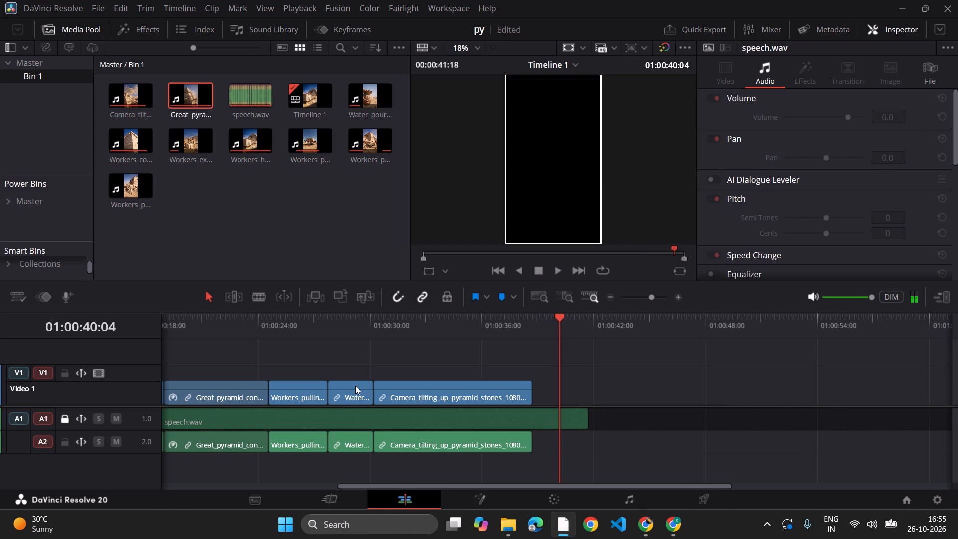
# Copy the short Water_pouring_from_clay_vessel segment to directly after the Camera_tilting_up_pyramid_stones clip.
pyautogui.click(355, 388)
pyautogui.keyDown('alt'); pyautogui.moveTo(355, 394); pyautogui.dragTo(425, 370); pyautogui.keyUp('alt')
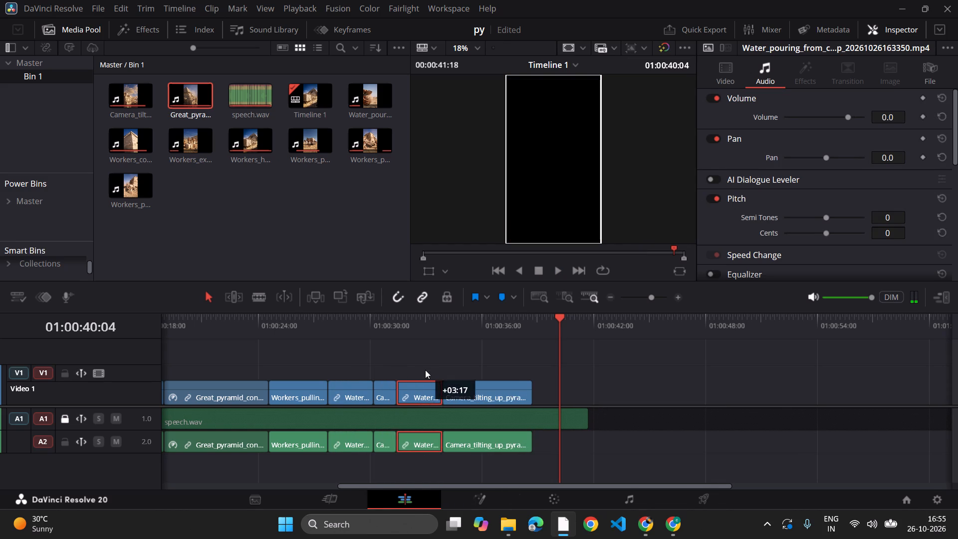
pyautogui.keyDown('alt'); pyautogui.moveTo(425, 370); pyautogui.dragTo(560, 382); pyautogui.keyUp('alt')
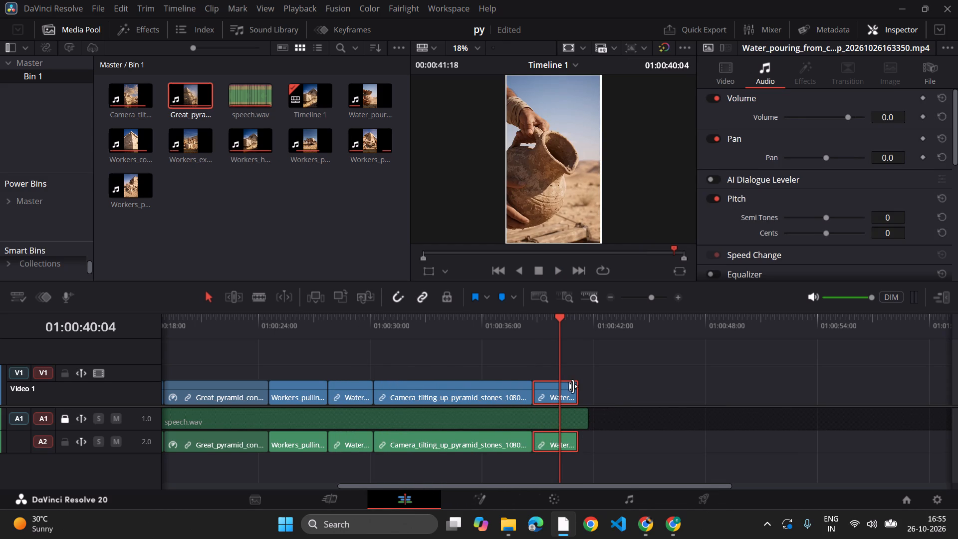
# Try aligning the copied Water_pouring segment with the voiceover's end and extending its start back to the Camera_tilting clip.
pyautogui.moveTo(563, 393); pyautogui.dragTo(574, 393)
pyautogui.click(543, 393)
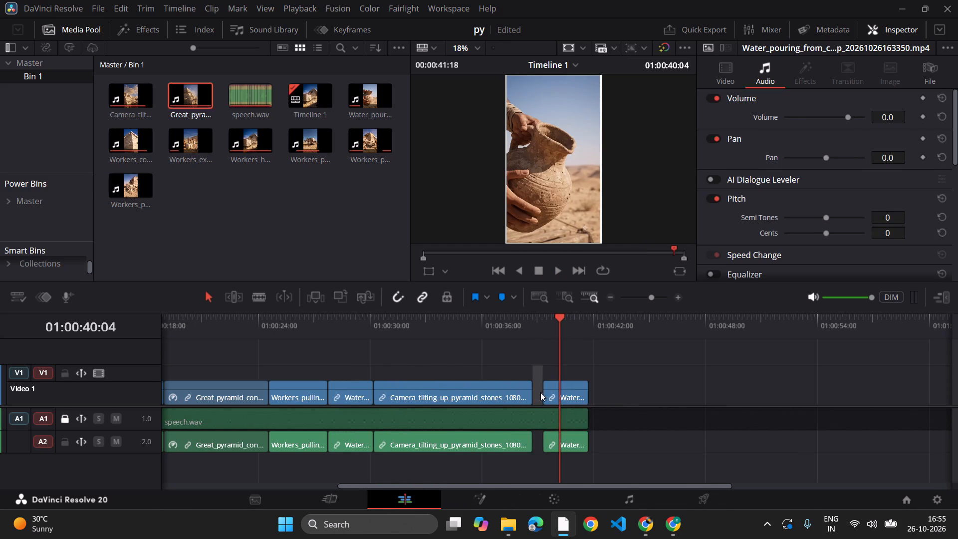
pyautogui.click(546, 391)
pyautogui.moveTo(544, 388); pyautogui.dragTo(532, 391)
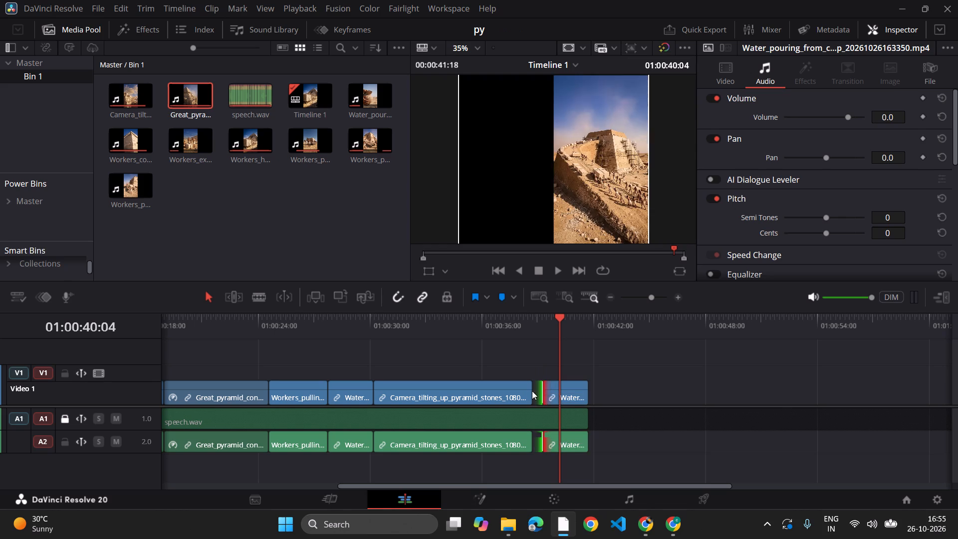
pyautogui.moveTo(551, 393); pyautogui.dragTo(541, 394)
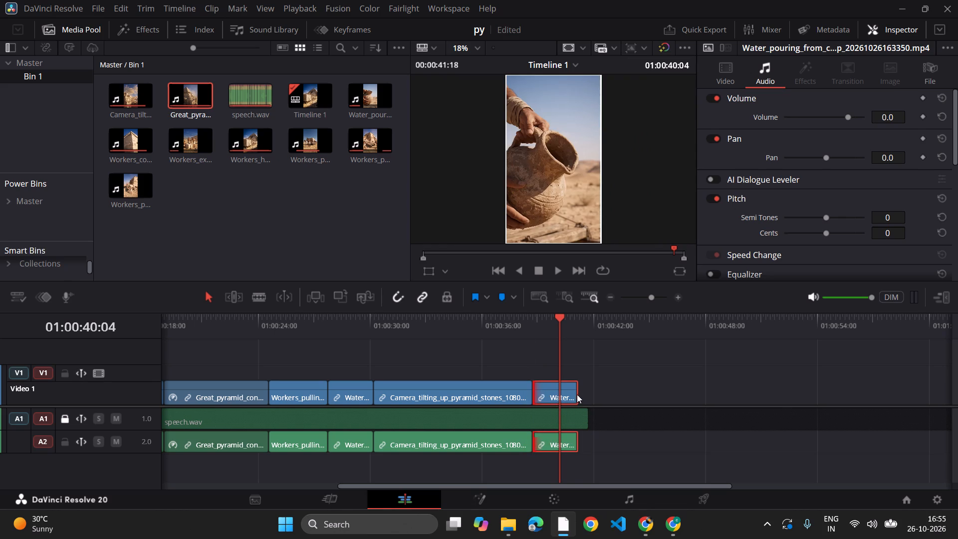
# Undo the Water_pouring copy edits and return to the state with the Great_pyramid_construction_site clip following the Camera_tilting_up_pyramid_stones clip.
pyautogui.keyDown('alt'); pyautogui.scroll(7, 582, 398); pyautogui.keyUp('alt')
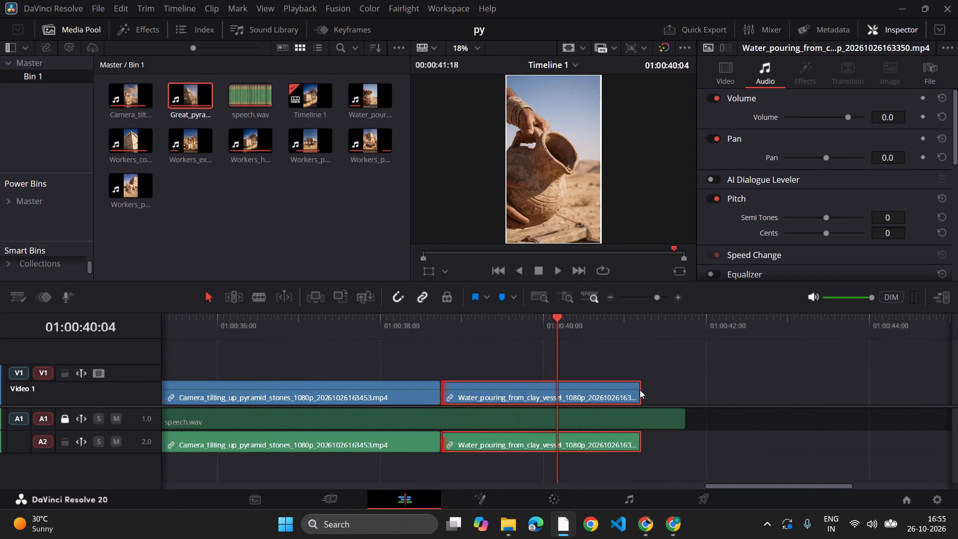
pyautogui.moveTo(553, 321); pyautogui.dragTo(531, 323)
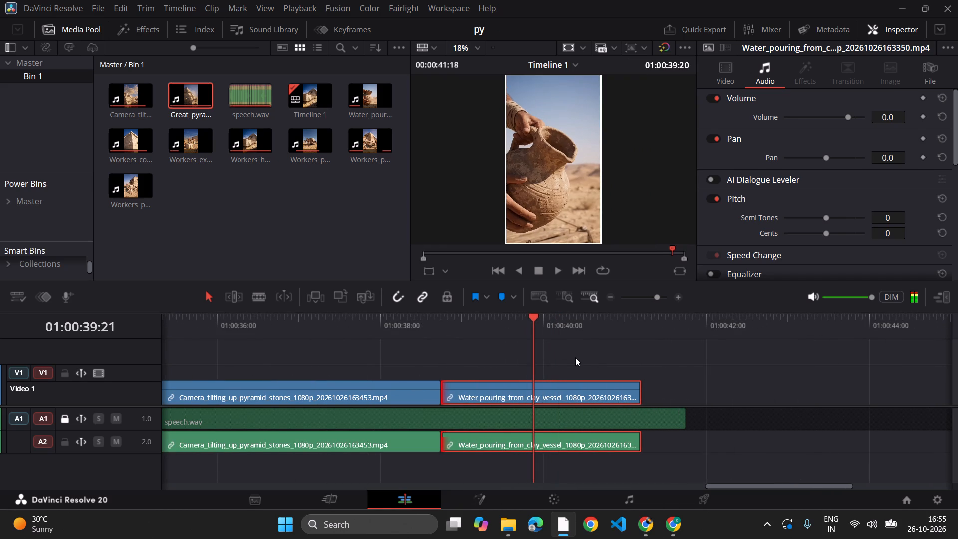
pyautogui.hotkey('ctrl', 'z')
pyautogui.hotkey('ctrl', 'z')
pyautogui.hotkey('ctrl', 'z')
pyautogui.hotkey('ctrl', 'z')
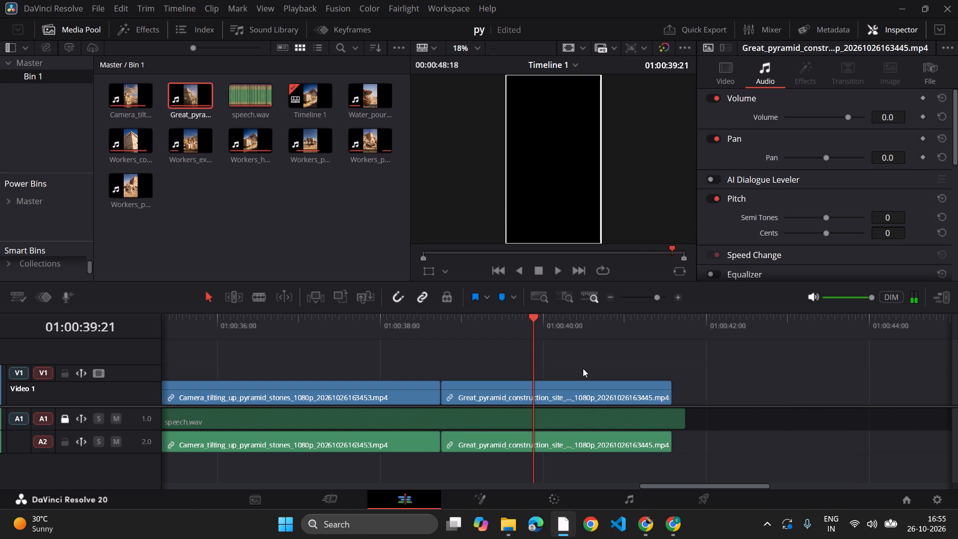
pyautogui.hotkey('ctrl', 'shift', 'z')
pyautogui.hotkey('ctrl', 'shift', 'z')
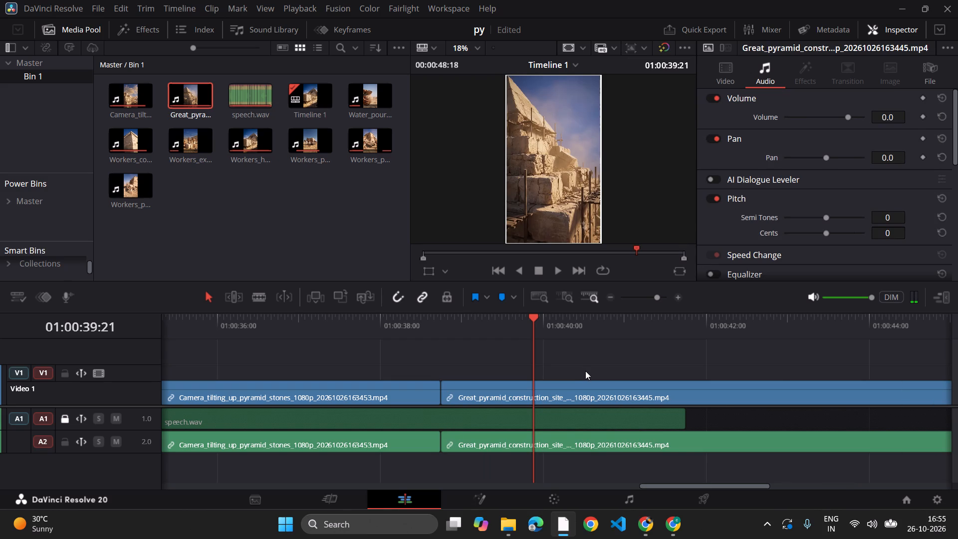
# Delete the Great_pyramid_construction_site clip that follows the Camera_tilting_up_pyramid_stones clip.
pyautogui.scroll(2, 587, 372)
pyautogui.doubleClick(593, 392)
pyautogui.press('BackSpace')
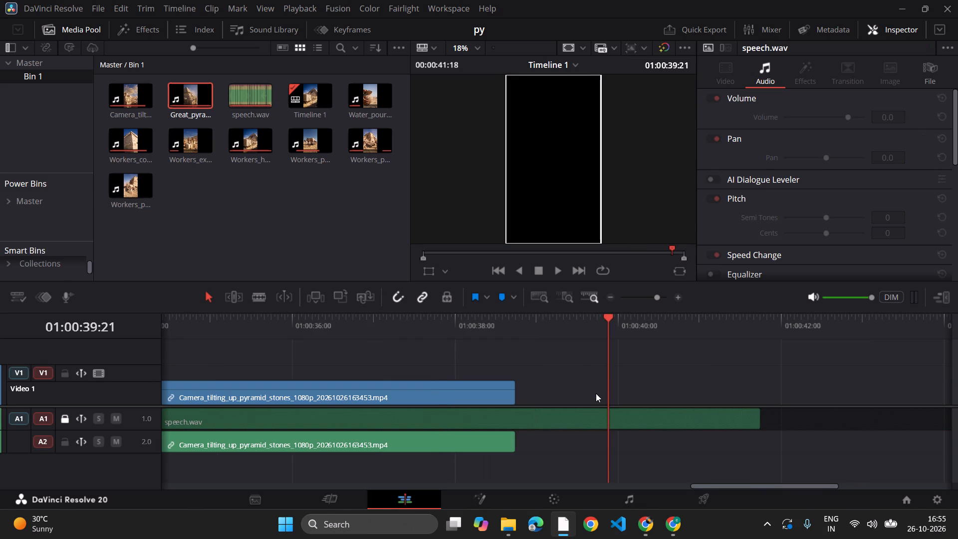
# Review the Workers_pulling_stone_uphill and Water_pouring clips between about 25 and 28 seconds as candidates for the ending.
pyautogui.keyDown('ctrl'); pyautogui.scroll(-1, 596, 393); pyautogui.keyUp('ctrl')
pyautogui.keyDown('ctrl'); pyautogui.scroll(10, 596, 393); pyautogui.keyUp('ctrl')
pyautogui.keyDown('ctrl'); pyautogui.scroll(2, 467, 371); pyautogui.keyUp('ctrl')
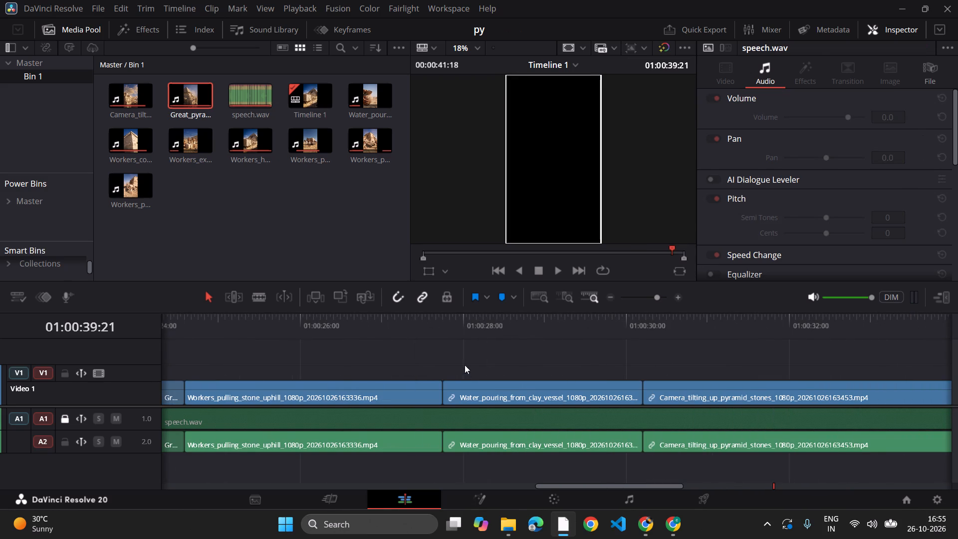
pyautogui.click(396, 327)
pyautogui.press('space')
pyautogui.press('space')
pyautogui.moveTo(383, 327); pyautogui.dragTo(500, 335)
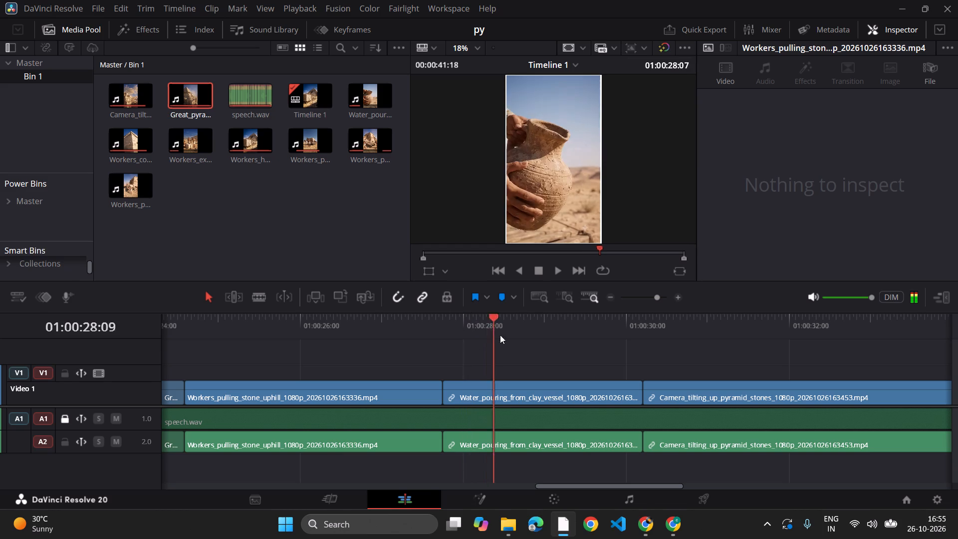
pyautogui.moveTo(500, 335); pyautogui.dragTo(239, 321)
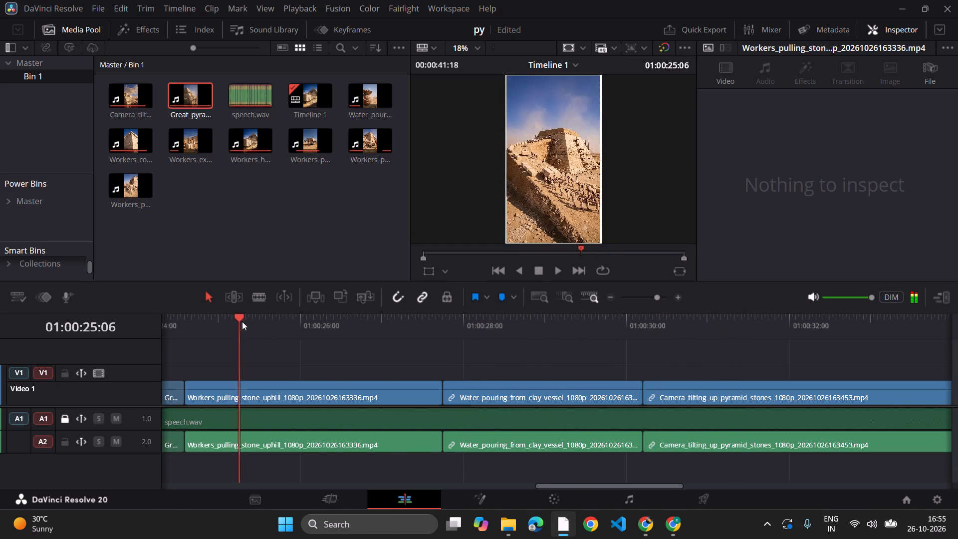
# Copy the retimed Great_pyramid_construction_site clip at about 22 seconds and paste it at 01:00:38:22, after the Camera_tilting clip.
pyautogui.keyDown('ctrl'); pyautogui.scroll(3, 340, 355); pyautogui.keyUp('ctrl')
pyautogui.click(316, 330)
pyautogui.press('space')
pyautogui.press('space')
pyautogui.moveTo(336, 327); pyautogui.dragTo(273, 324)
pyautogui.click(315, 374)
pyautogui.click(324, 400)
pyautogui.hotkey('ctrl', 'c')
pyautogui.keyDown('ctrl'); pyautogui.scroll(-2, 327, 402); pyautogui.keyUp('ctrl')
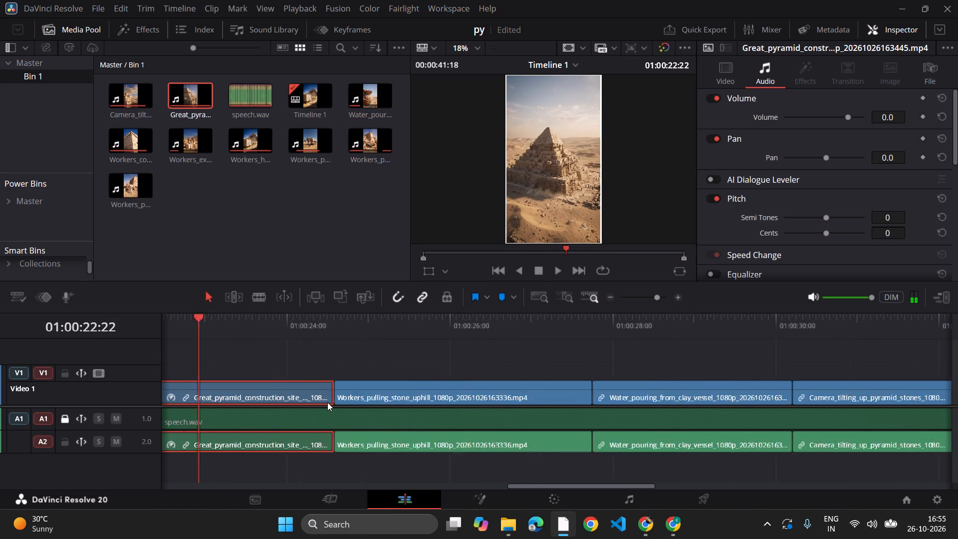
pyautogui.keyDown('ctrl'); pyautogui.scroll(-11, 327, 402); pyautogui.keyUp('ctrl')
pyautogui.click(605, 343)
pyautogui.click(604, 334)
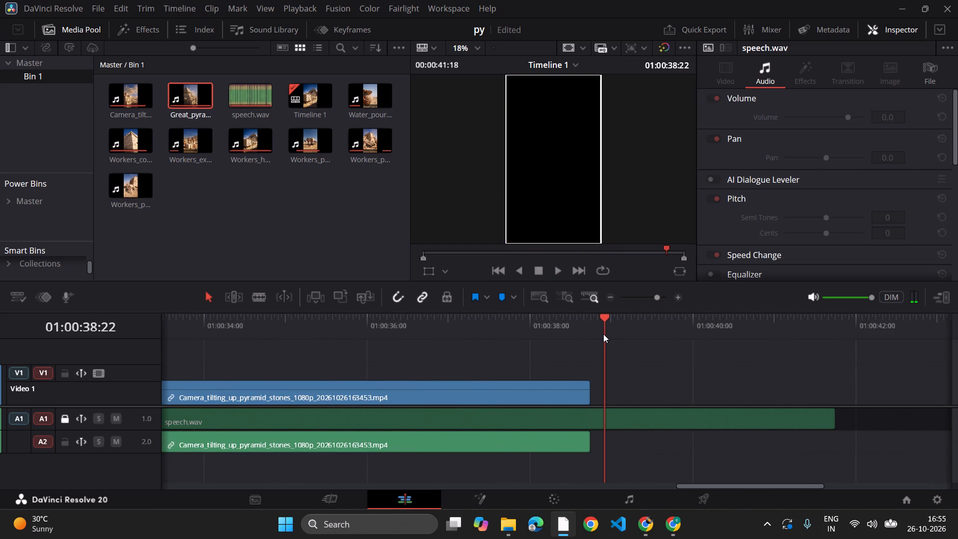
pyautogui.hotkey('ctrl', 'v')
# Play into the pasted Great_pyramid_construction_site clip and move it flush against the end of the Camera_tilting clip.
pyautogui.keyDown('alt'); pyautogui.scroll(-7, 504, 404); pyautogui.keyUp('alt')
pyautogui.click(446, 330)
pyautogui.press('space')
pyautogui.keyDown('alt'); pyautogui.scroll(2, 545, 355); pyautogui.keyUp('alt')
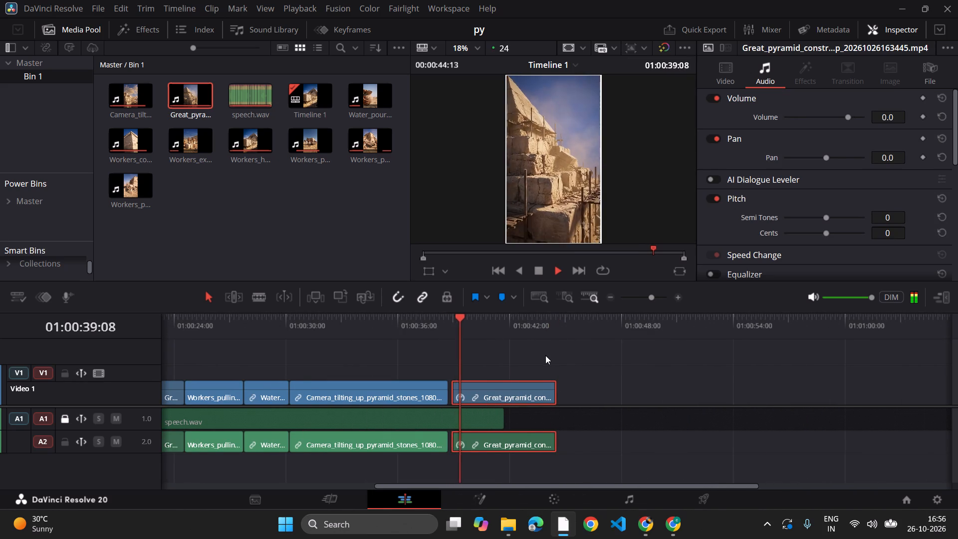
pyautogui.keyDown('alt'); pyautogui.scroll(1, 545, 355); pyautogui.keyUp('alt')
pyautogui.press('space')
pyautogui.moveTo(574, 393); pyautogui.dragTo(561, 393)
# Play the final Great_pyramid_construction_site clip past the end of the voiceover to check the ending.
pyautogui.press('space')
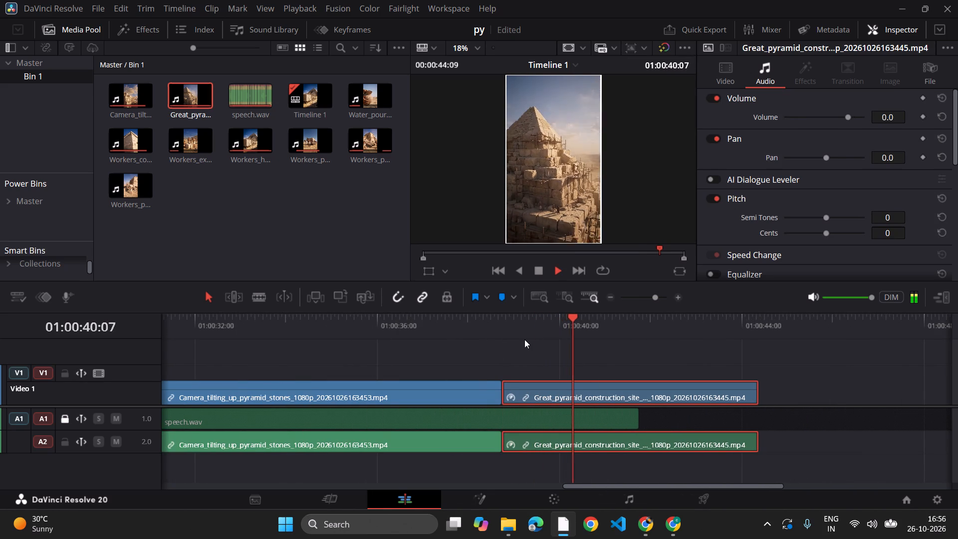
pyautogui.press('space')
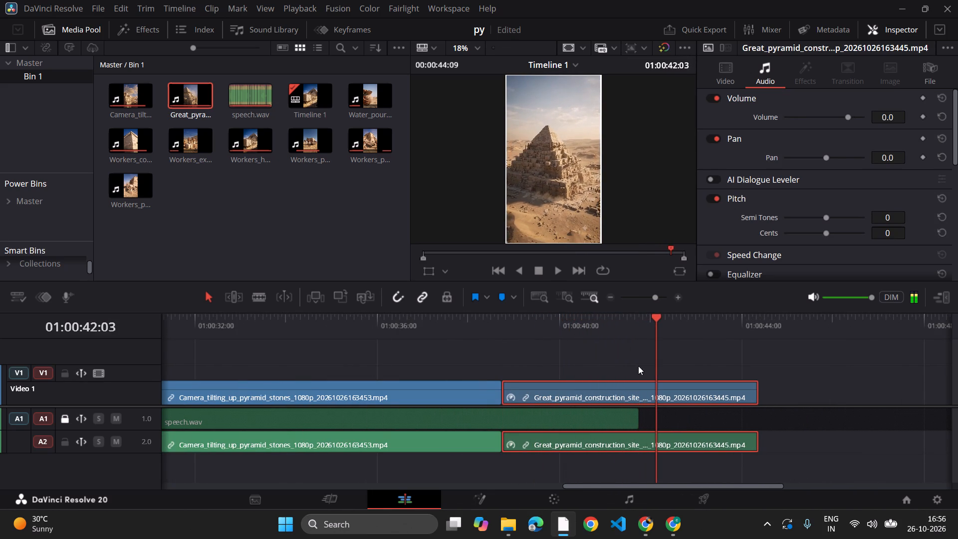
pyautogui.moveTo(642, 332); pyautogui.dragTo(609, 328)
pyautogui.press('space')
pyautogui.scroll(2, 676, 416)
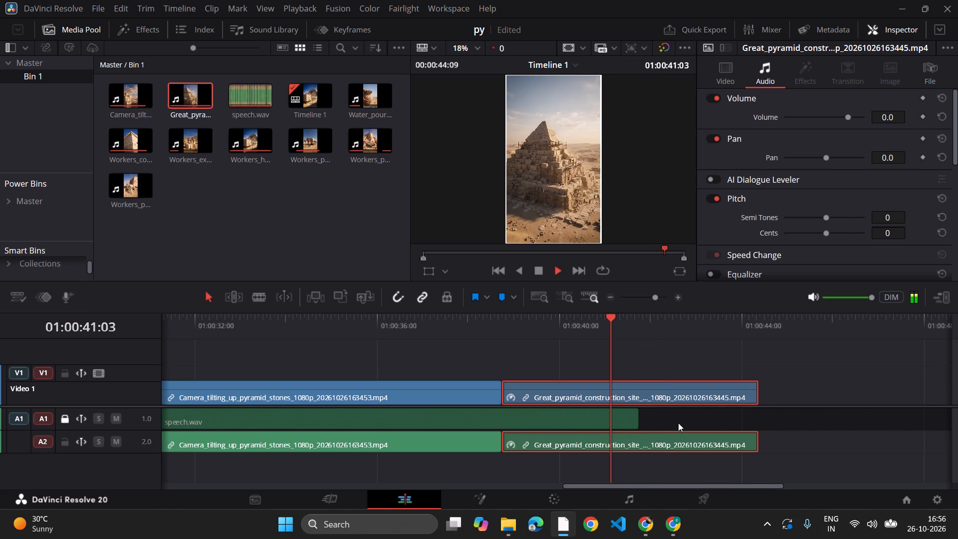
pyautogui.press('space')
pyautogui.press('space')
pyautogui.press('space')
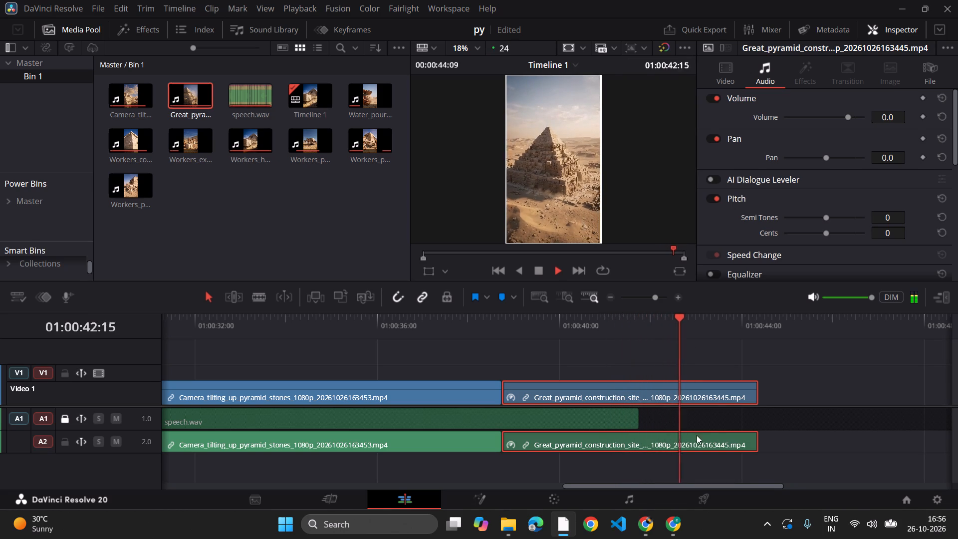
pyautogui.press('space')
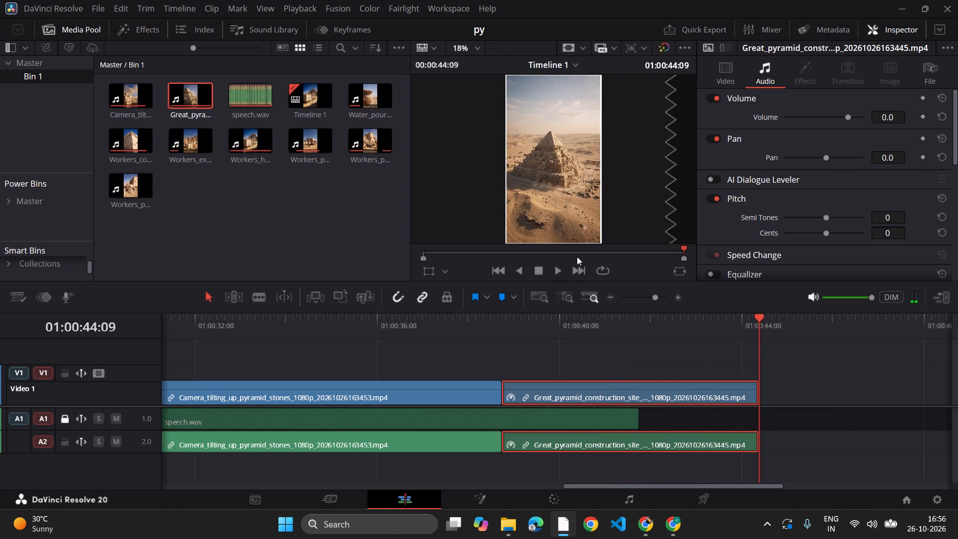
# Play the video full screen from the start to review the opening clips and sound.
pyautogui.moveTo(576, 251); pyautogui.dragTo(239, 241)
pyautogui.press('space')
pyautogui.hotkey('ctrl', 'f')
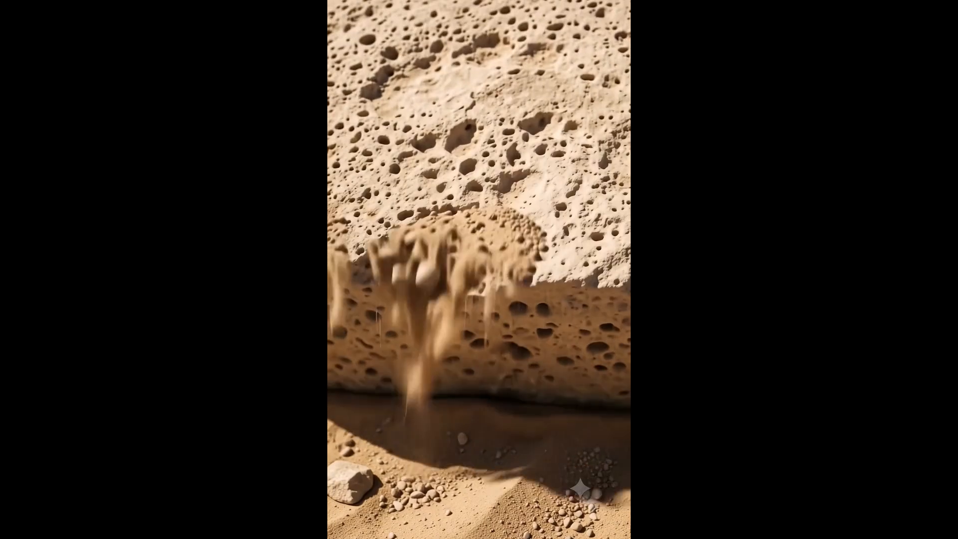
pyautogui.hotkey('ctrl', 'f')
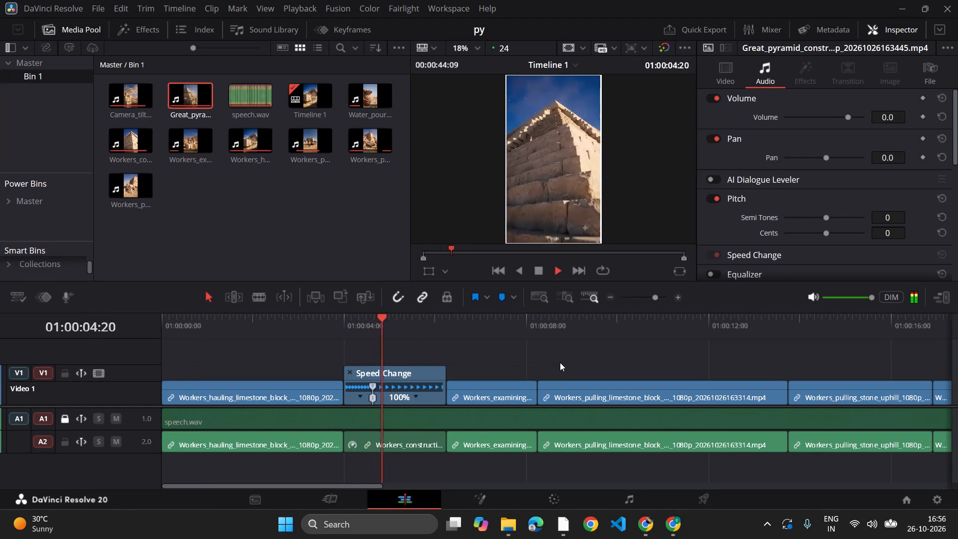
pyautogui.press('space')
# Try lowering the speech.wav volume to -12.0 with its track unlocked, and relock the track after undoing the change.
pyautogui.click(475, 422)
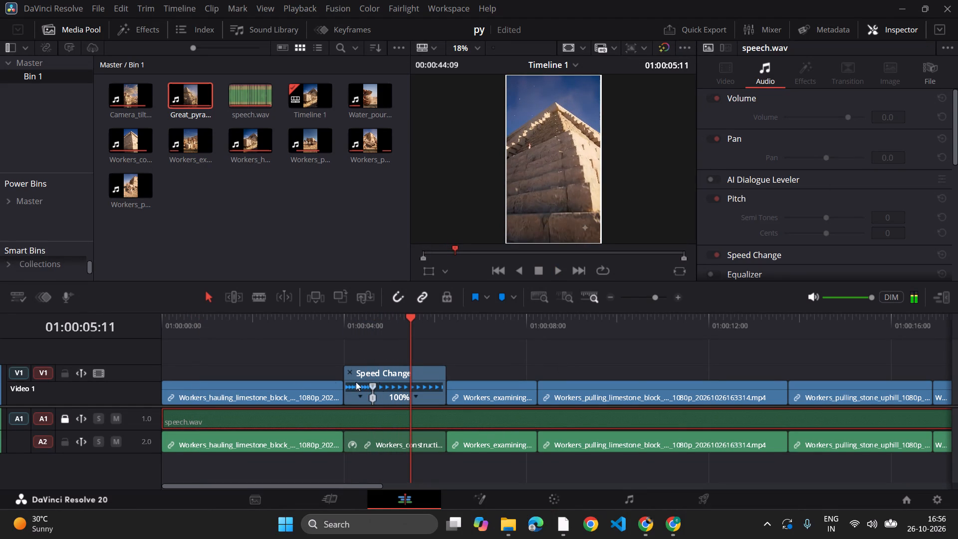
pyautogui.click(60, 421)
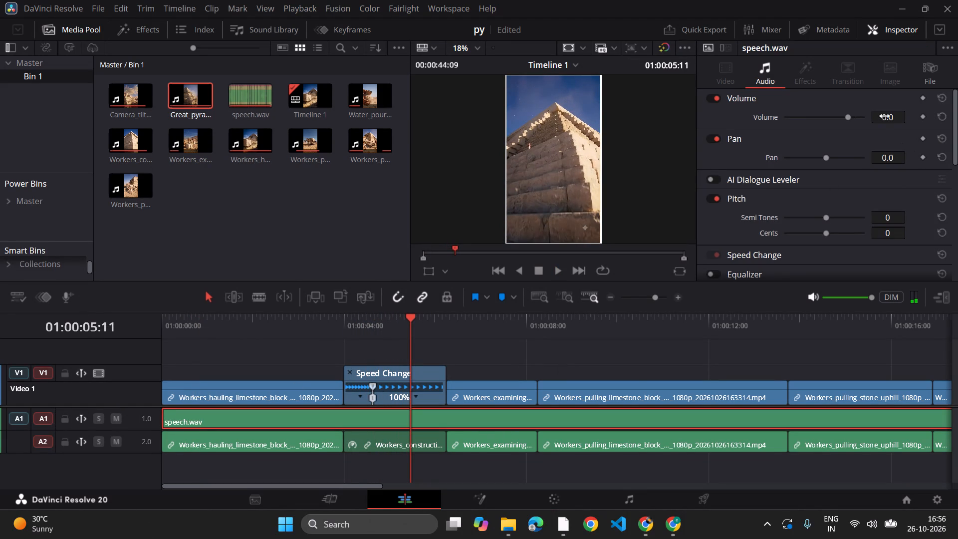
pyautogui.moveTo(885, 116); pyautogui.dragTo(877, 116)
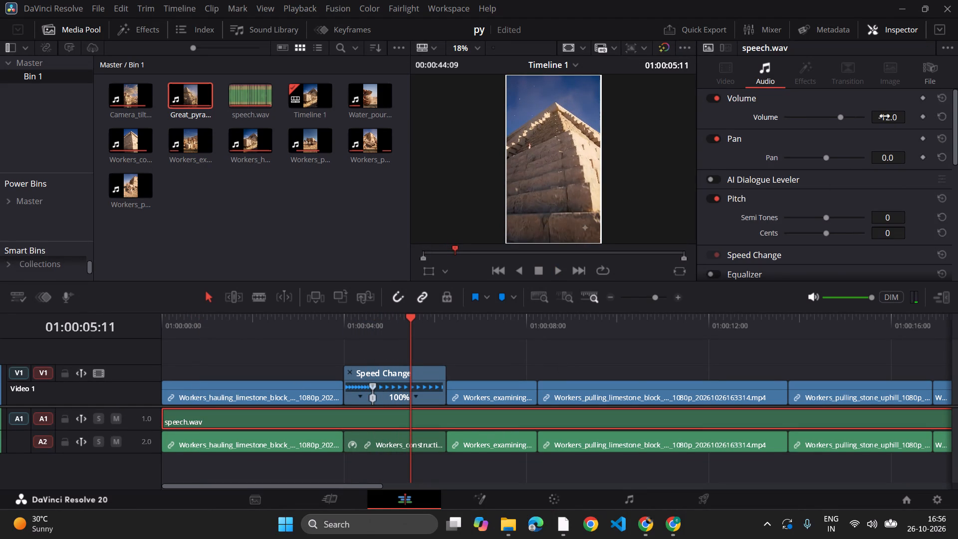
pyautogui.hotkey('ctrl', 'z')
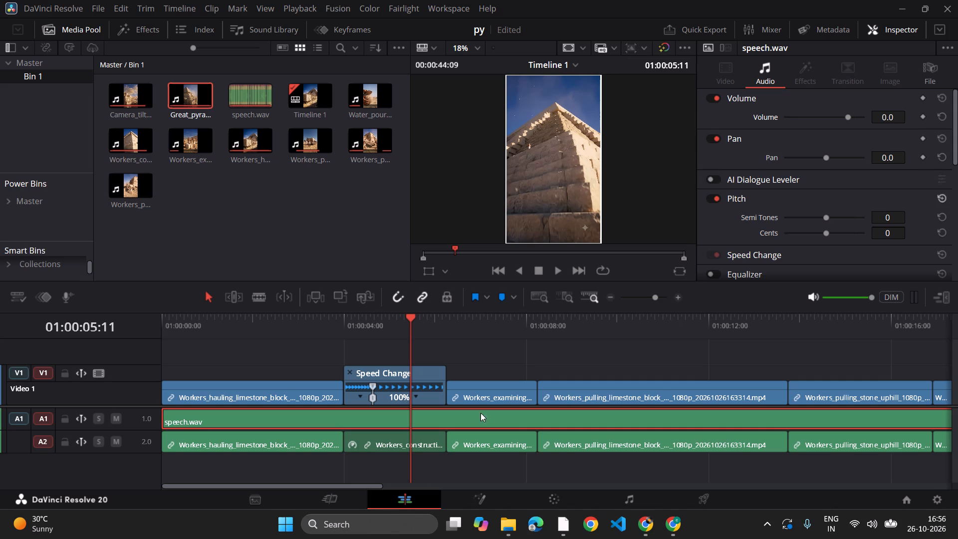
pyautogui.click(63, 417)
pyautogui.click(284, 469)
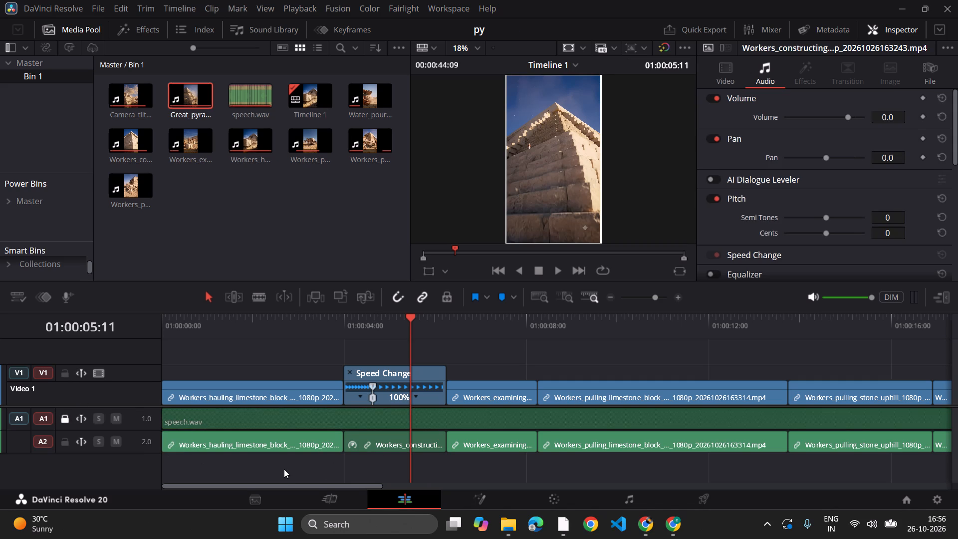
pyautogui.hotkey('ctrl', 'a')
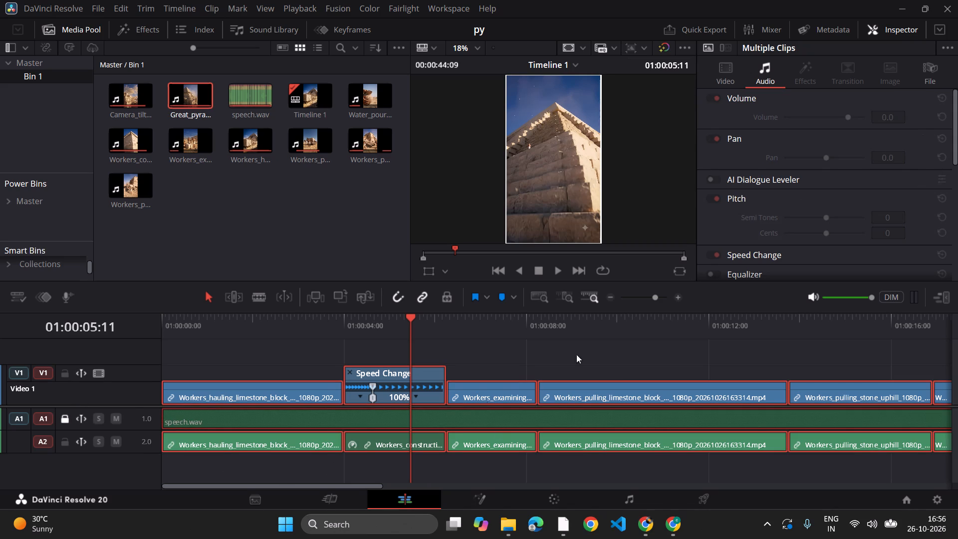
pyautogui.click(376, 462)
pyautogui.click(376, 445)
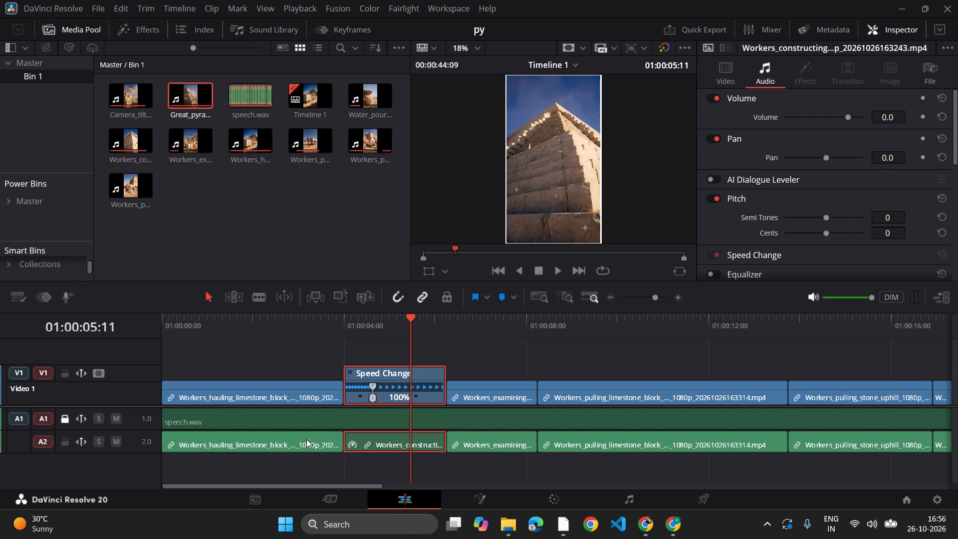
# Select the Workers, Water_pouring and Camera_tilting clips that have no speed change and lower their volume to -10.0.
pyautogui.click(299, 439)
pyautogui.keyDown('ctrl'); pyautogui.click(492, 449); pyautogui.keyUp('ctrl')
pyautogui.keyDown('ctrl'); pyautogui.click(602, 440); pyautogui.keyUp('ctrl')
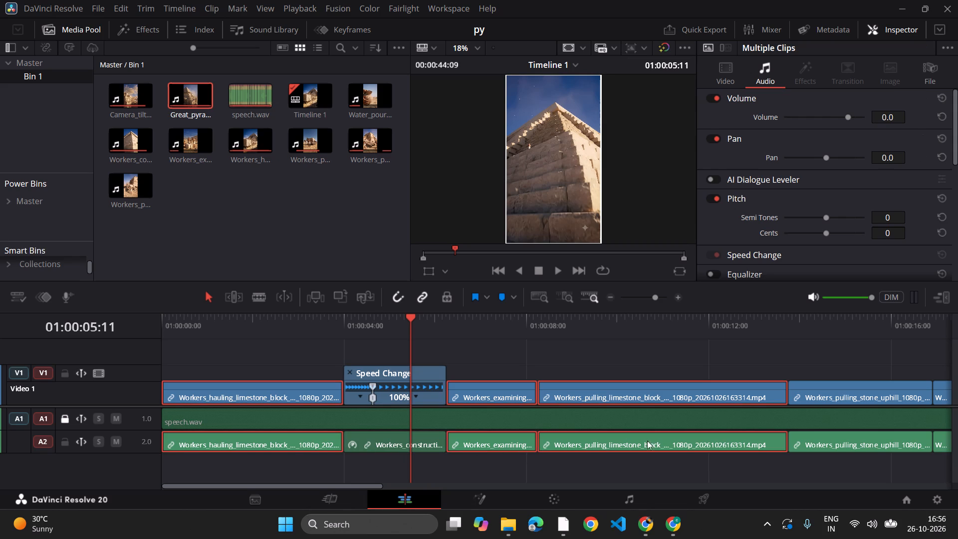
pyautogui.keyDown('ctrl'); pyautogui.click(821, 443); pyautogui.keyUp('ctrl')
pyautogui.keyDown('ctrl'); pyautogui.scroll(-7, 528, 437); pyautogui.keyUp('ctrl')
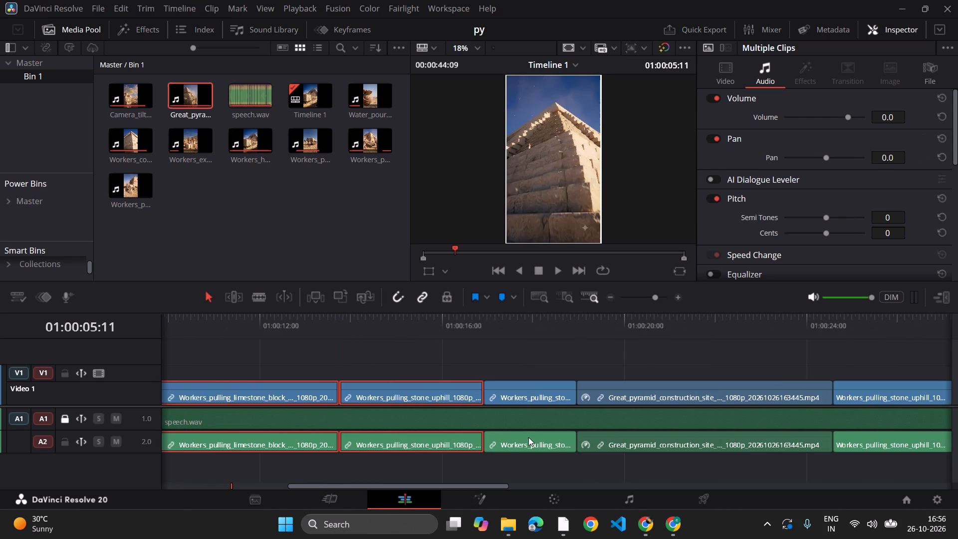
pyautogui.keyDown('ctrl'); pyautogui.click(457, 437); pyautogui.keyUp('ctrl')
pyautogui.keyDown('ctrl'); pyautogui.click(772, 442); pyautogui.keyUp('ctrl')
pyautogui.keyDown('ctrl'); pyautogui.scroll(-2, 648, 453); pyautogui.keyUp('ctrl')
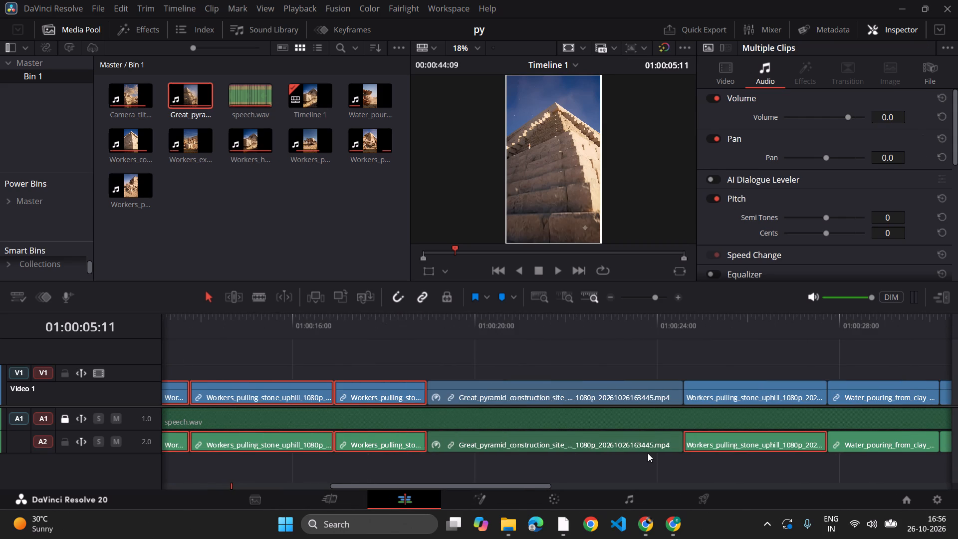
pyautogui.keyDown('ctrl'); pyautogui.click(772, 445); pyautogui.keyUp('ctrl')
pyautogui.keyDown('ctrl'); pyautogui.click(921, 437); pyautogui.keyUp('ctrl')
pyautogui.keyDown('ctrl'); pyautogui.scroll(-7, 646, 442); pyautogui.keyUp('ctrl')
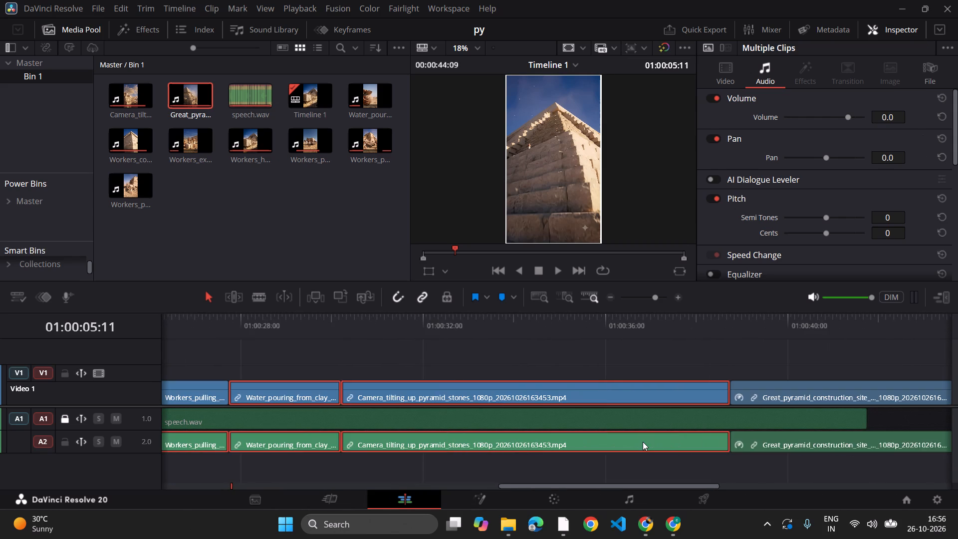
pyautogui.keyDown('ctrl'); pyautogui.scroll(-10, 643, 442); pyautogui.keyUp('ctrl')
pyautogui.keyDown('ctrl'); pyautogui.scroll(6, 642, 440); pyautogui.keyUp('ctrl')
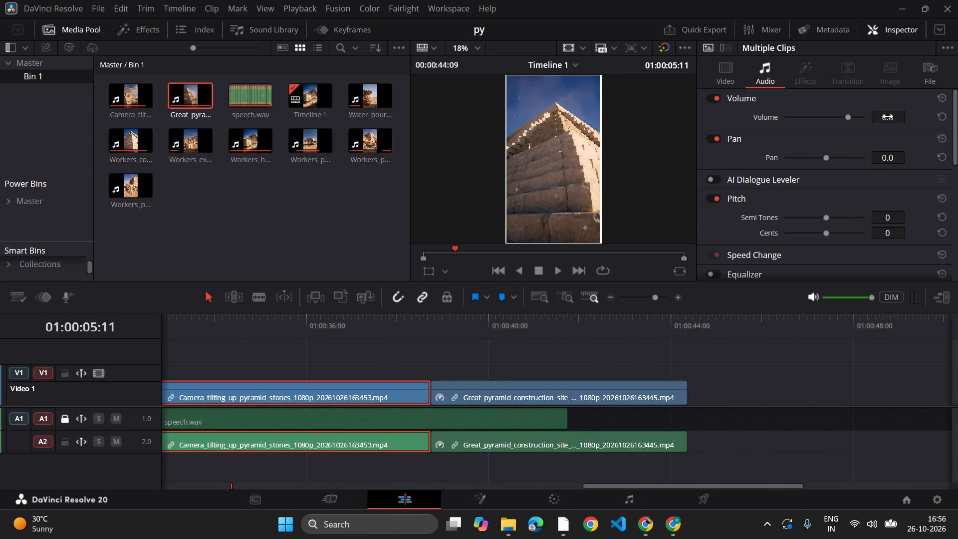
pyautogui.moveTo(886, 116); pyautogui.dragTo(879, 116)
# Play from the start and lower the selected clips' volume further to -15.0 to balance them against the voiceover.
pyautogui.moveTo(454, 250); pyautogui.dragTo(363, 242)
pyautogui.press('space')
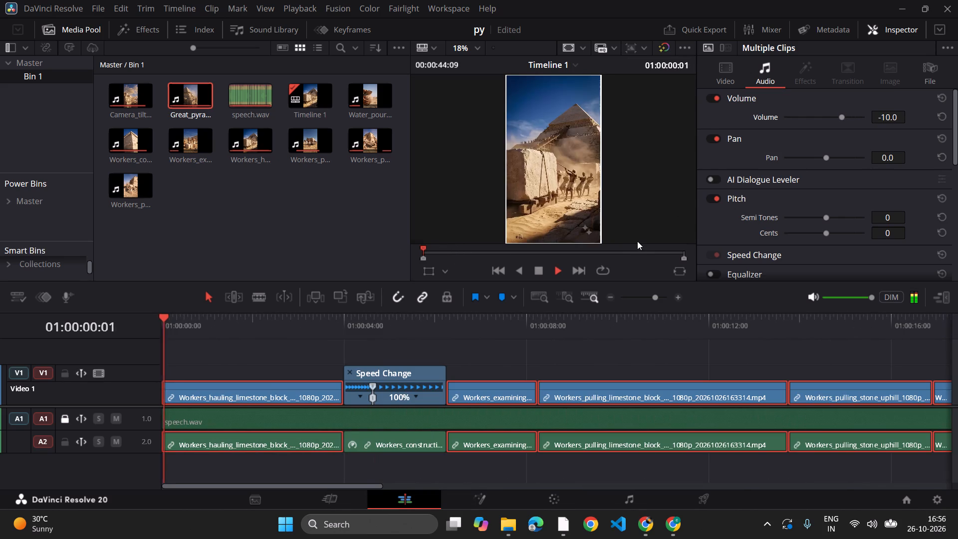
pyautogui.press('space')
pyautogui.click(888, 118)
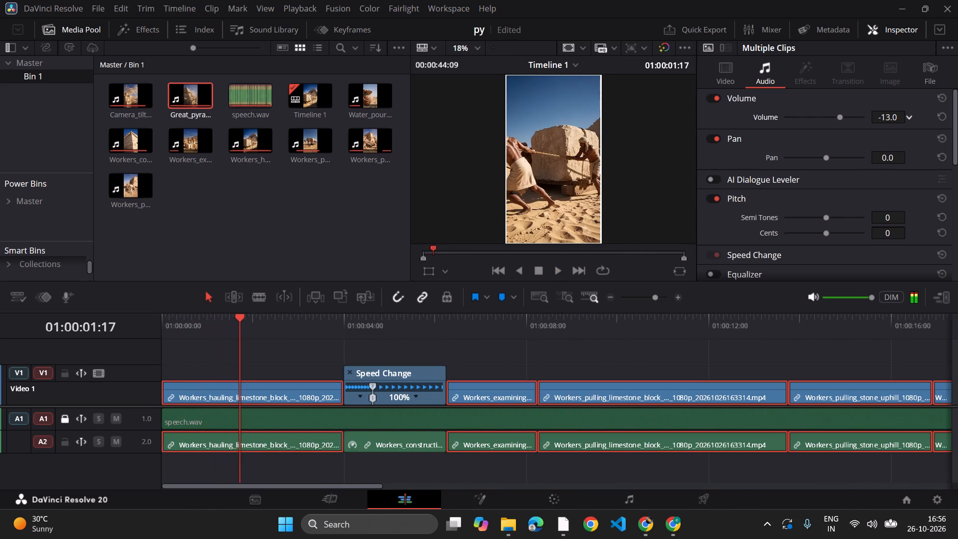
pyautogui.press('space')
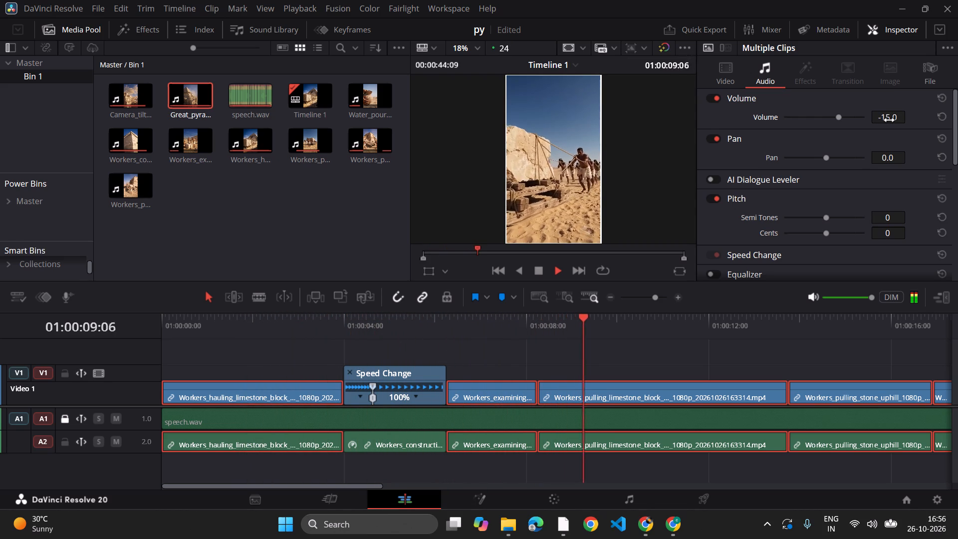
# Continue playback full screen to check the clips with the reduced volume.
pyautogui.click(700, 470)
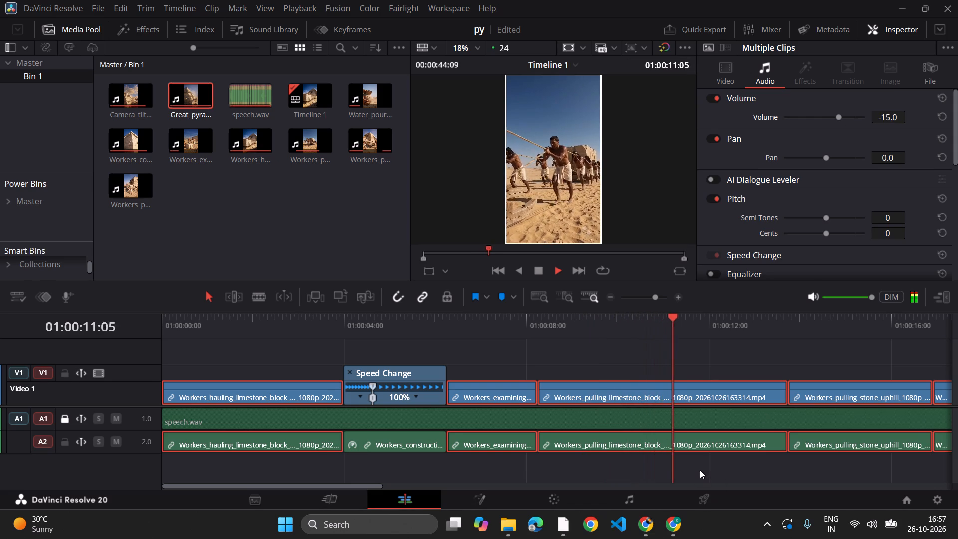
pyautogui.hotkey('ctrl', 'f')
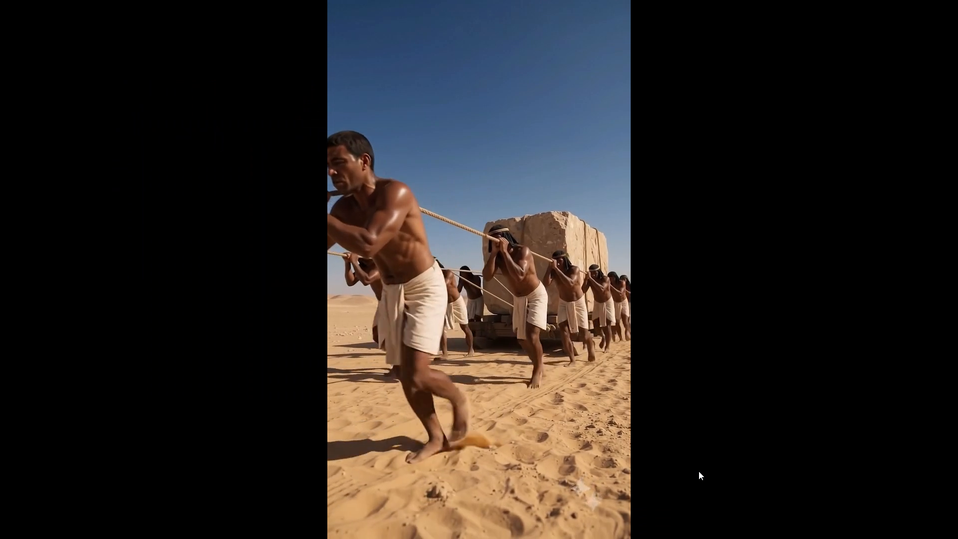
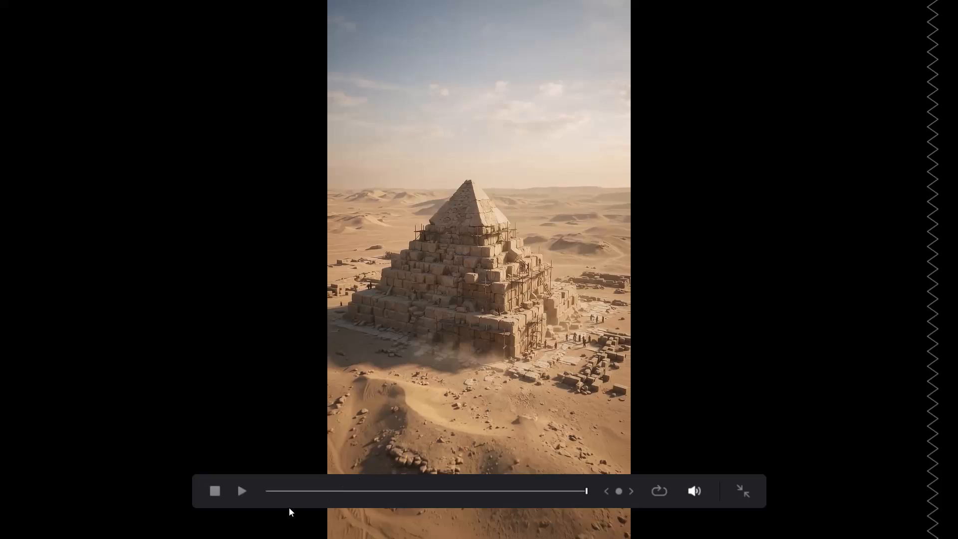
# Replay the opening seconds of the timeline full screen to check the clip audio against the voiceover, and return to the editor.
pyautogui.moveTo(281, 490); pyautogui.dragTo(237, 487)
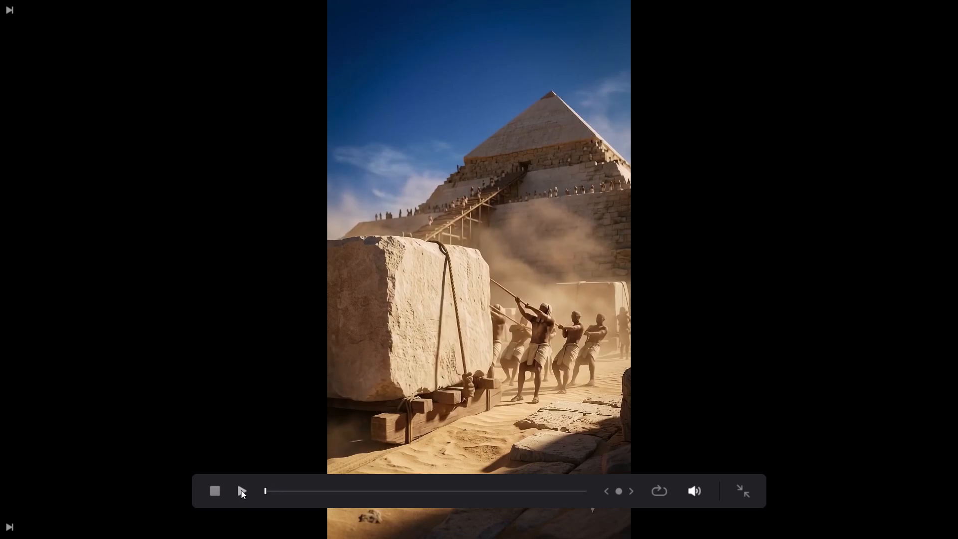
pyautogui.click(241, 490)
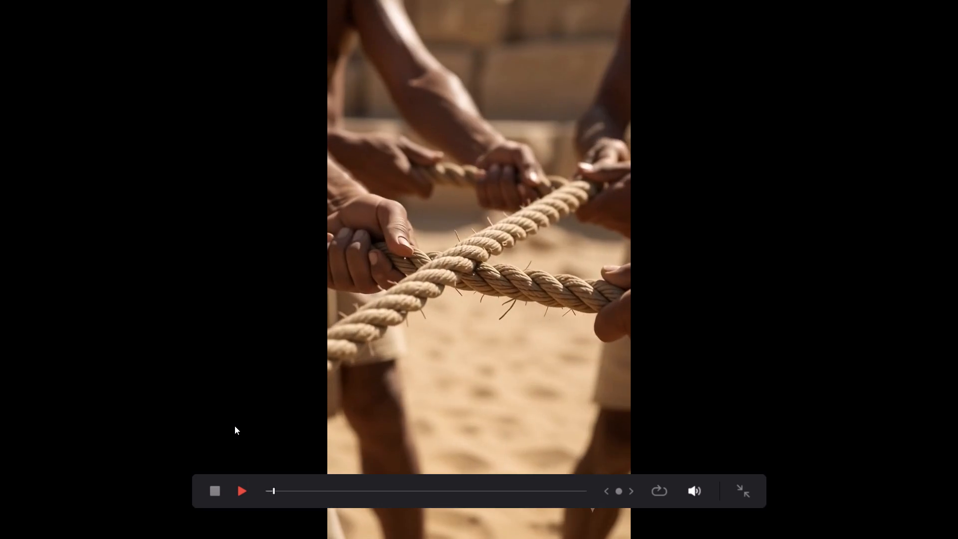
pyautogui.click(211, 497)
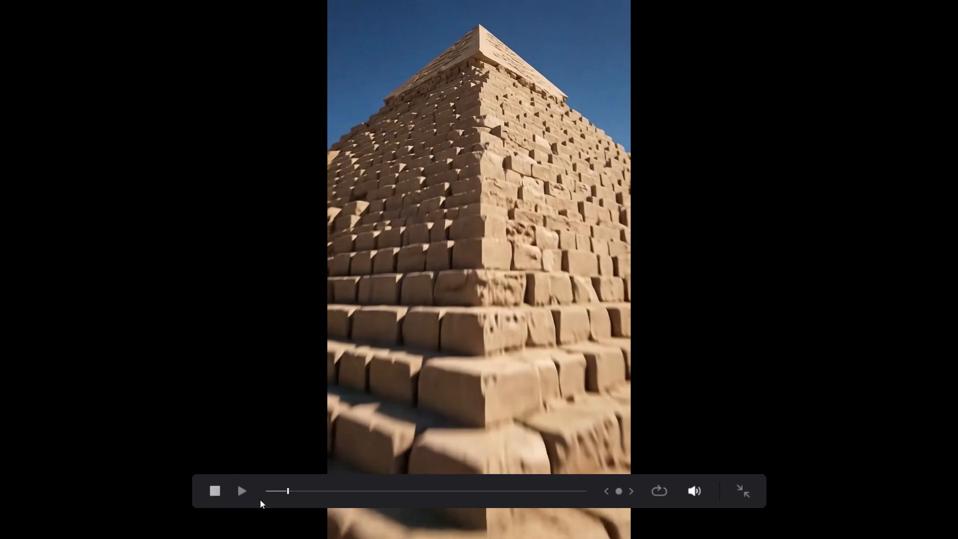
pyautogui.click(750, 484)
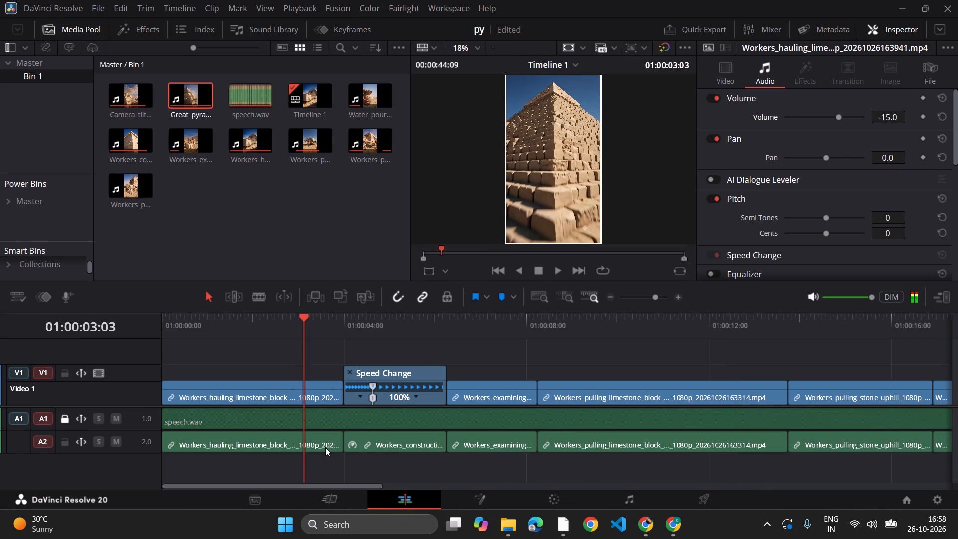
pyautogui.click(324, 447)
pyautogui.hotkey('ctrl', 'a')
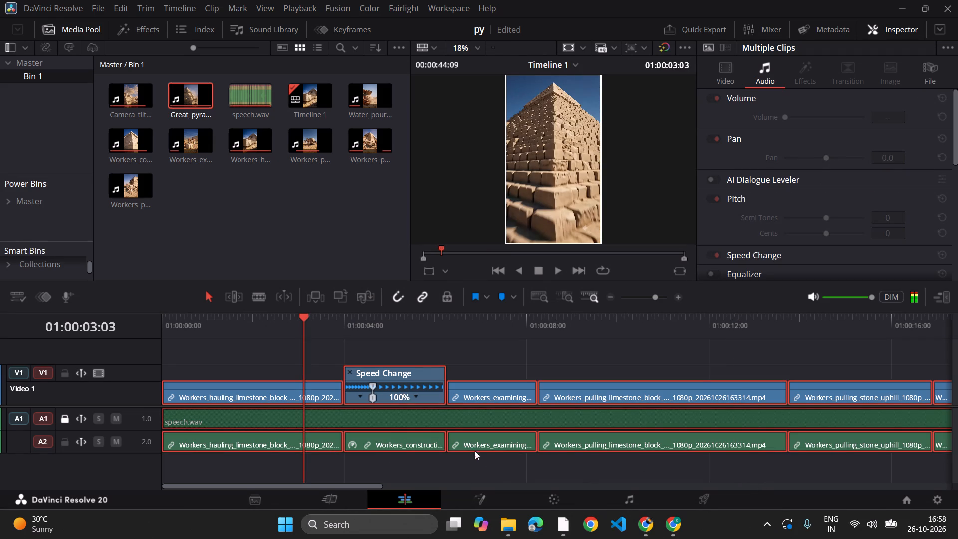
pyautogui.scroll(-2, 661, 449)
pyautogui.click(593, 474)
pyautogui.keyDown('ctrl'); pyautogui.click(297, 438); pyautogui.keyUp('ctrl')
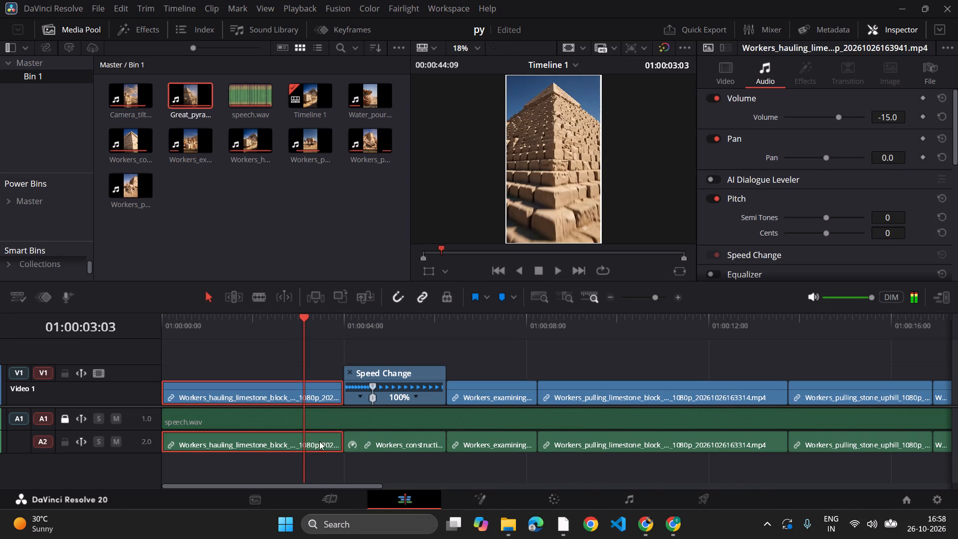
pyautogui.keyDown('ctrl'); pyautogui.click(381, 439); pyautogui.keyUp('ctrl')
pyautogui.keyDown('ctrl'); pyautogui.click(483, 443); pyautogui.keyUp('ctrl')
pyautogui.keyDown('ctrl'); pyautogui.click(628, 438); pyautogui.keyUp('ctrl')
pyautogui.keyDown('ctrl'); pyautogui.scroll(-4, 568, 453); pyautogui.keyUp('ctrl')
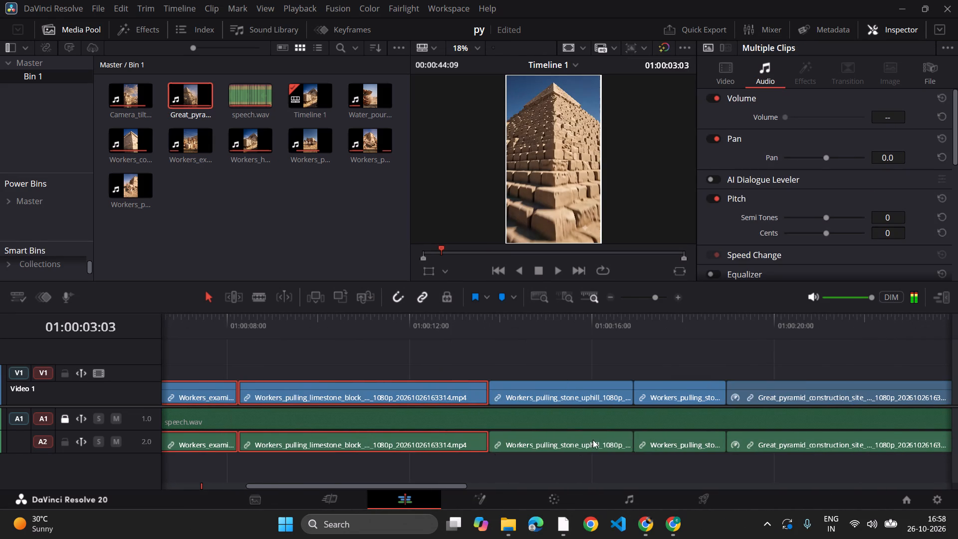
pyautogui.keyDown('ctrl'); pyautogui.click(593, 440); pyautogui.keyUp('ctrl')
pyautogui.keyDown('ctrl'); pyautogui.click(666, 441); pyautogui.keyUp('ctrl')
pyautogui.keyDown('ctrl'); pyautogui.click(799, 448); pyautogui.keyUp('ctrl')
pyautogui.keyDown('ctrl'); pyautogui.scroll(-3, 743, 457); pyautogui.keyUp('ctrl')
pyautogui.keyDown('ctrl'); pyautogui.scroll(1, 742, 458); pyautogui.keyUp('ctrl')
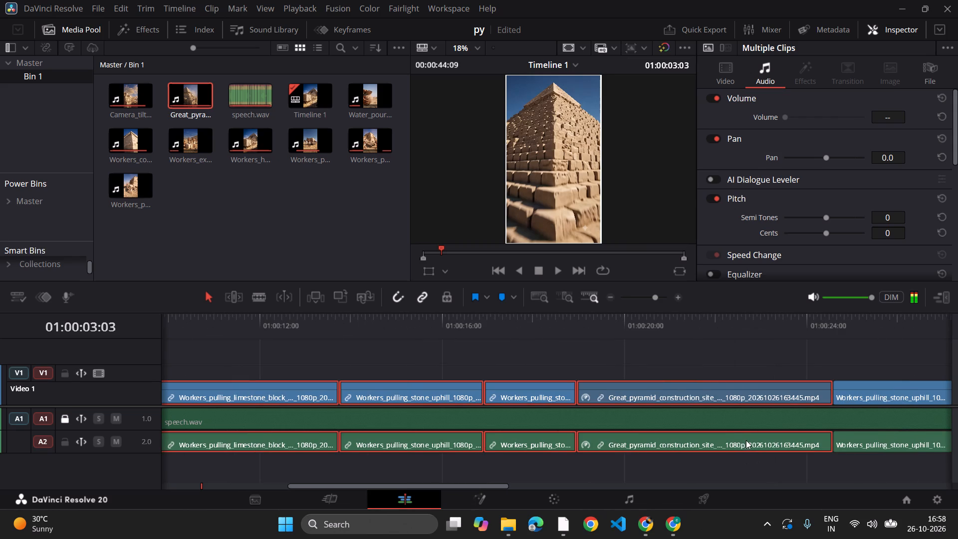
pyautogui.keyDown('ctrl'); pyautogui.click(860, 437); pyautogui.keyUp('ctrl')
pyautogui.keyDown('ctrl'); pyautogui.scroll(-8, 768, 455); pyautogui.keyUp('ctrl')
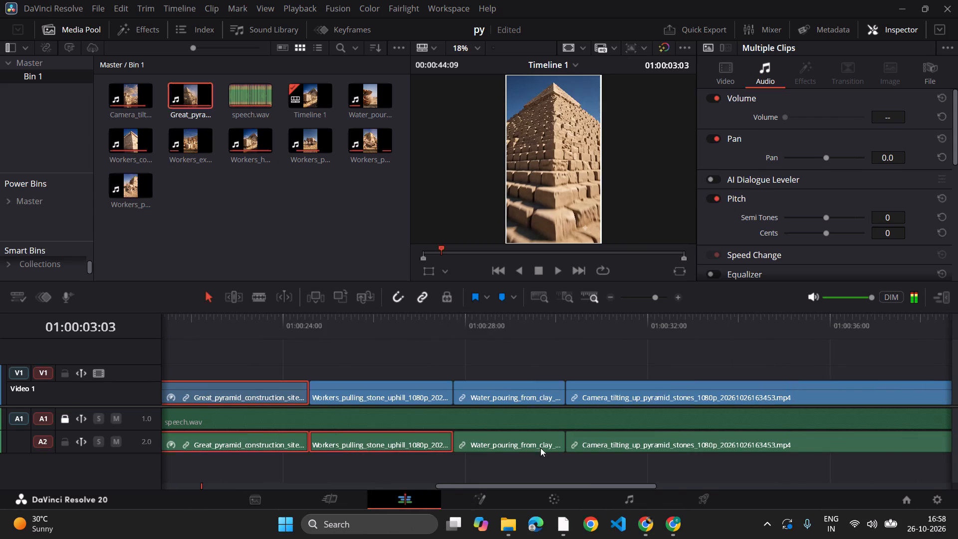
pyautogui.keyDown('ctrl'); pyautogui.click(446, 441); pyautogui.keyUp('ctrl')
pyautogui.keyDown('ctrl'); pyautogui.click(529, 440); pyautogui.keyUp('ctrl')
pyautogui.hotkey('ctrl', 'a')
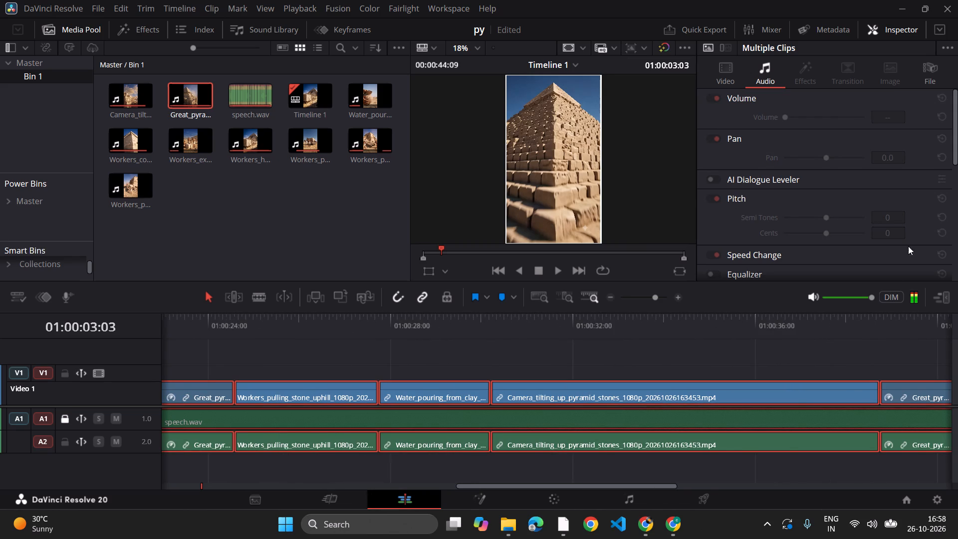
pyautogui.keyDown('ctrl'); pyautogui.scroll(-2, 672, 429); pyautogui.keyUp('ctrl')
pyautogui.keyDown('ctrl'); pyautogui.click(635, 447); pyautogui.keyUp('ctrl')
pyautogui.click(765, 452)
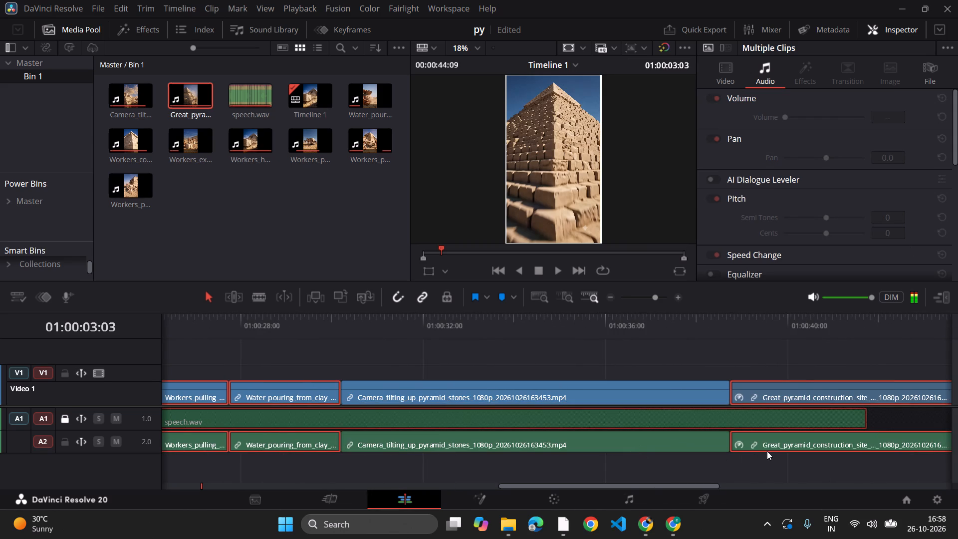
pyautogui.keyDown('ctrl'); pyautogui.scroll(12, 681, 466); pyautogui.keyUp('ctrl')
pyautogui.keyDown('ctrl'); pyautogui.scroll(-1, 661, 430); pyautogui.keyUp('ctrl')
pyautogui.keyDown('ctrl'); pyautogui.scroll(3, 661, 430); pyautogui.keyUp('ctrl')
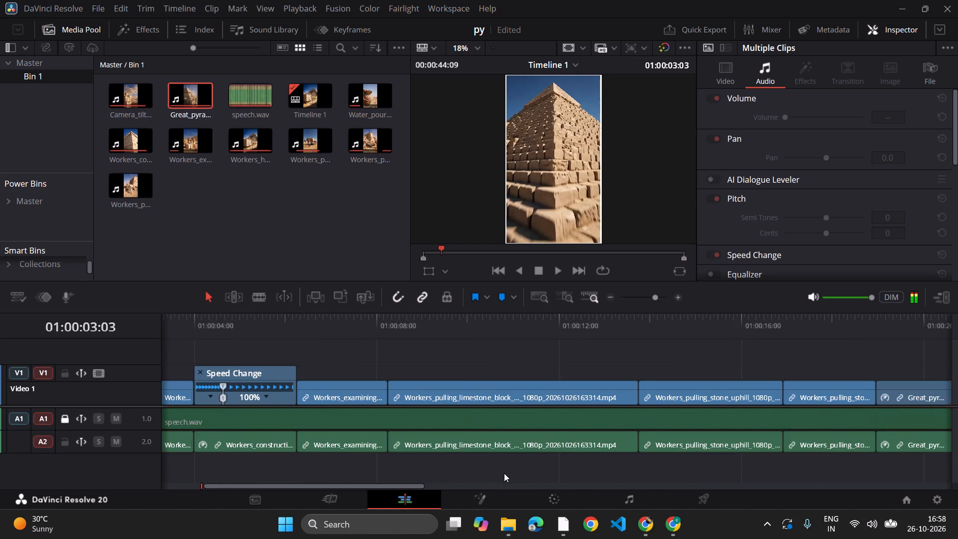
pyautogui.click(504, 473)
# Set the volume of the opening Workers_hauling_limestone_block clip to -8.0.
pyautogui.keyDown('ctrl'); pyautogui.scroll(5, 404, 474); pyautogui.keyUp('ctrl')
pyautogui.click(307, 438)
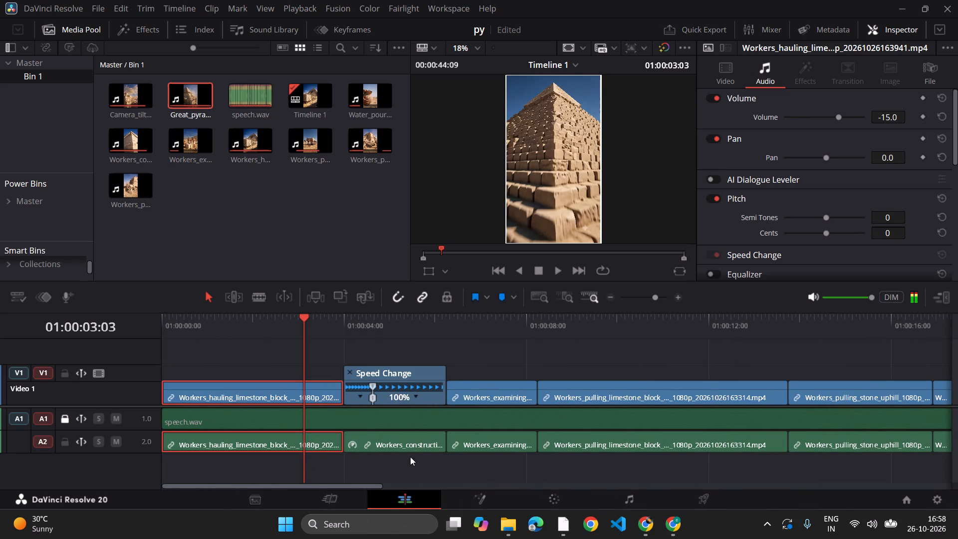
pyautogui.moveTo(895, 119); pyautogui.dragTo(889, 118)
pyautogui.moveTo(895, 119); pyautogui.dragTo(904, 117)
# Play the timeline full screen from the start to check the opening clip's new volume against the voiceover.
pyautogui.hotkey('ctrl', 'a')
pyautogui.hotkey('ctrl', 'f')
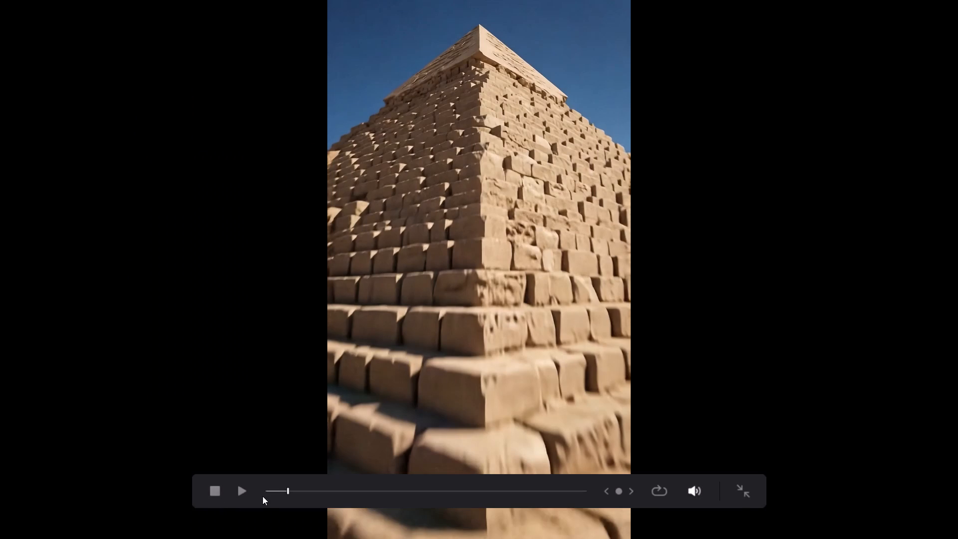
pyautogui.moveTo(267, 493); pyautogui.dragTo(257, 493)
pyautogui.click(245, 491)
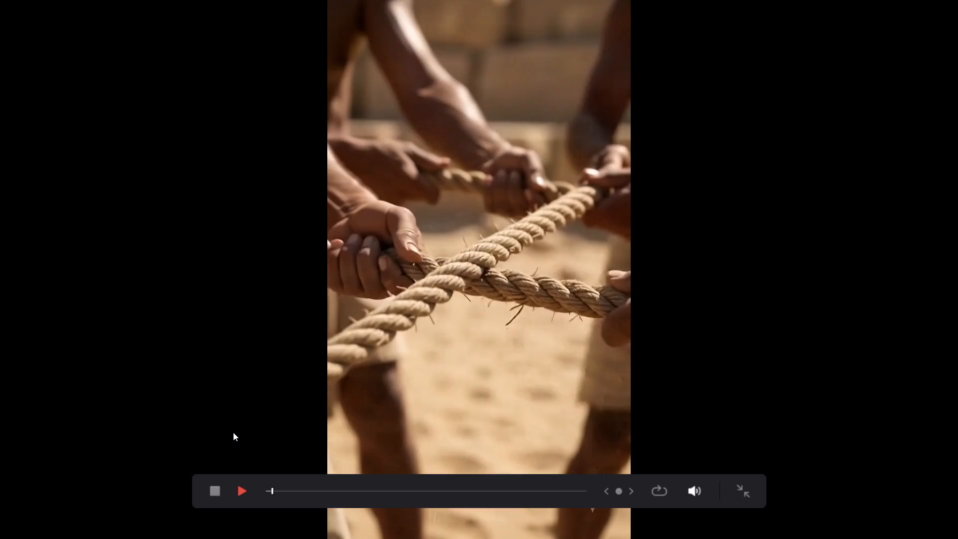
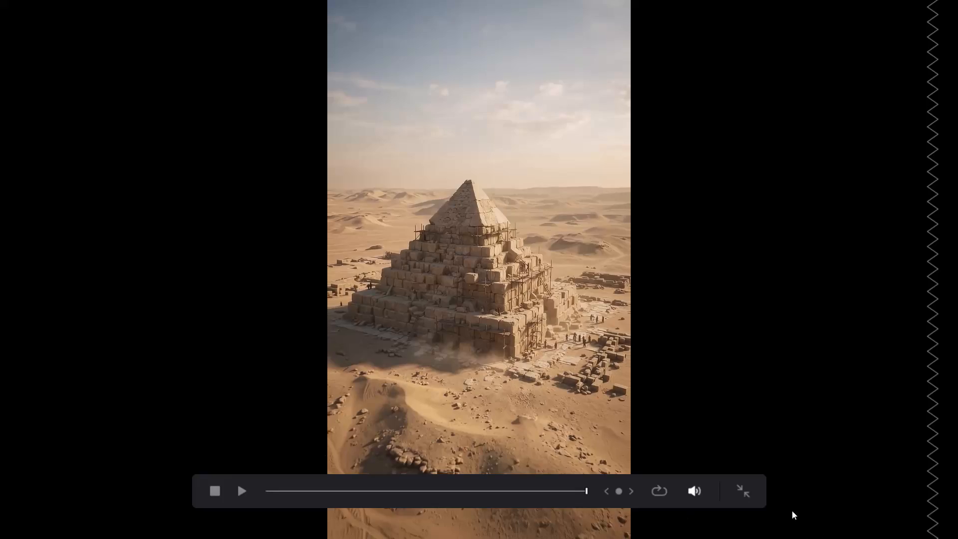
# Leave full screen and scrub through the timeline to review the clips, ending at the start of the Workers_examining clip.
pyautogui.click(748, 496)
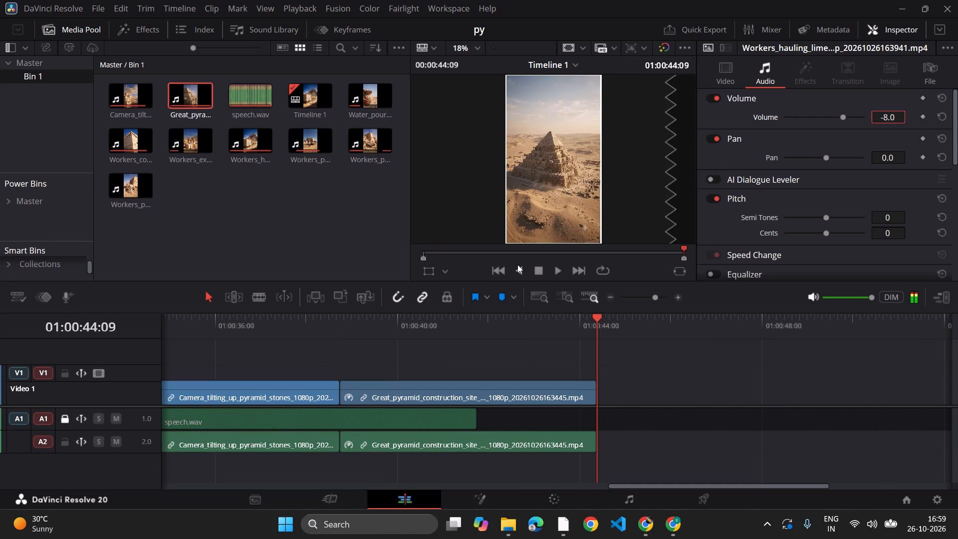
pyautogui.moveTo(510, 252); pyautogui.dragTo(483, 257)
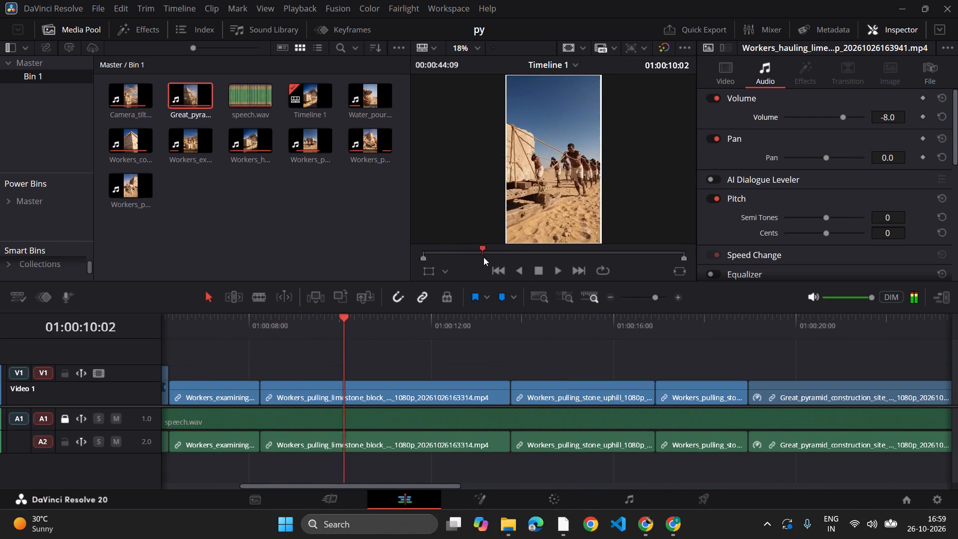
pyautogui.moveTo(483, 257); pyautogui.dragTo(528, 261)
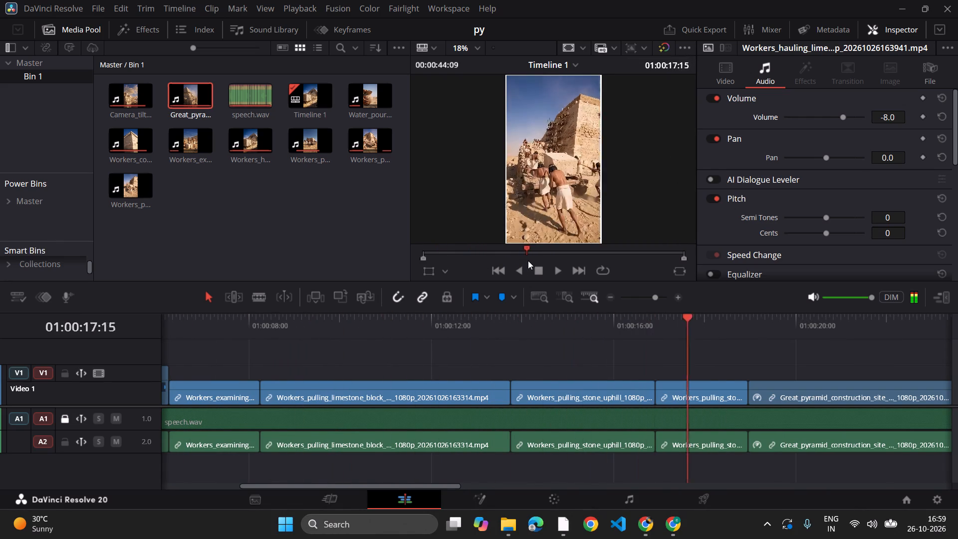
pyautogui.moveTo(528, 261); pyautogui.dragTo(534, 262)
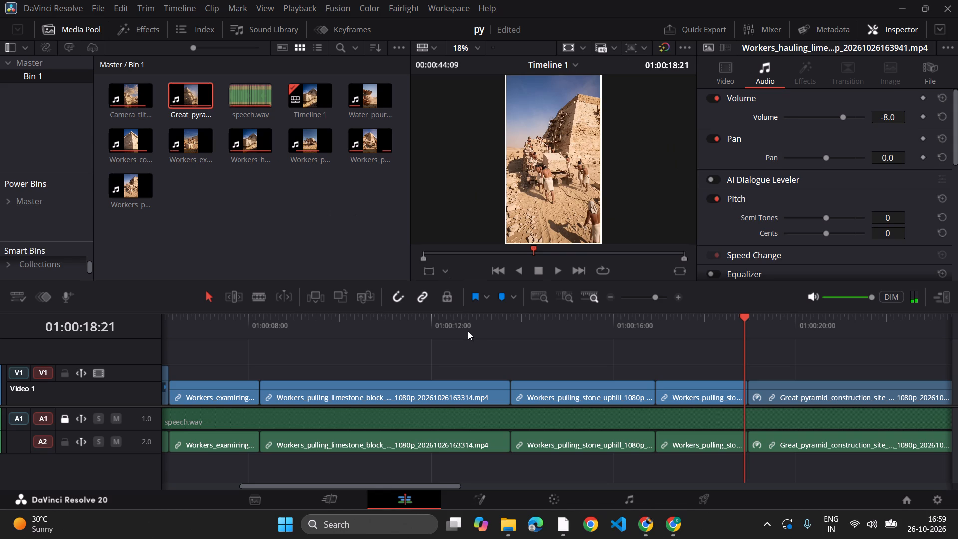
pyautogui.moveTo(465, 326); pyautogui.dragTo(580, 329)
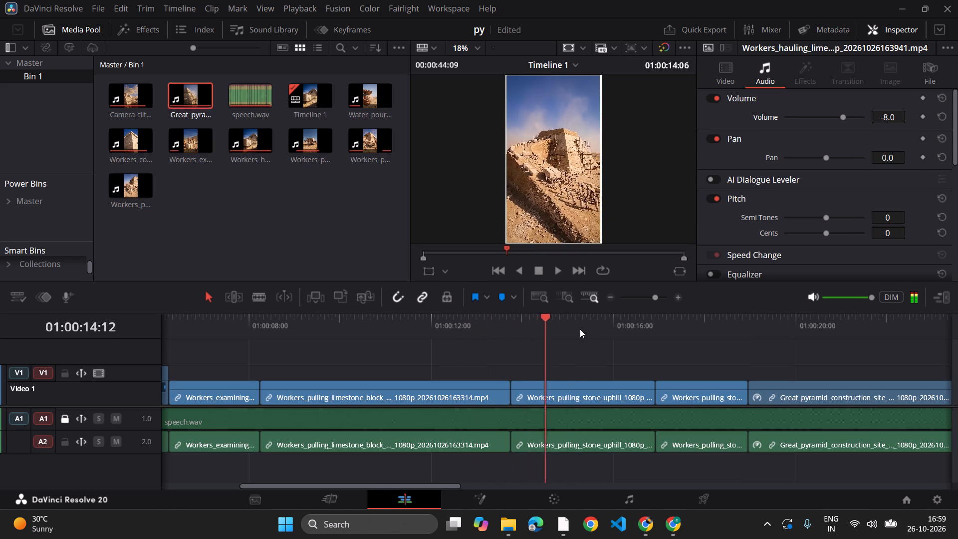
pyautogui.moveTo(580, 329); pyautogui.dragTo(349, 345)
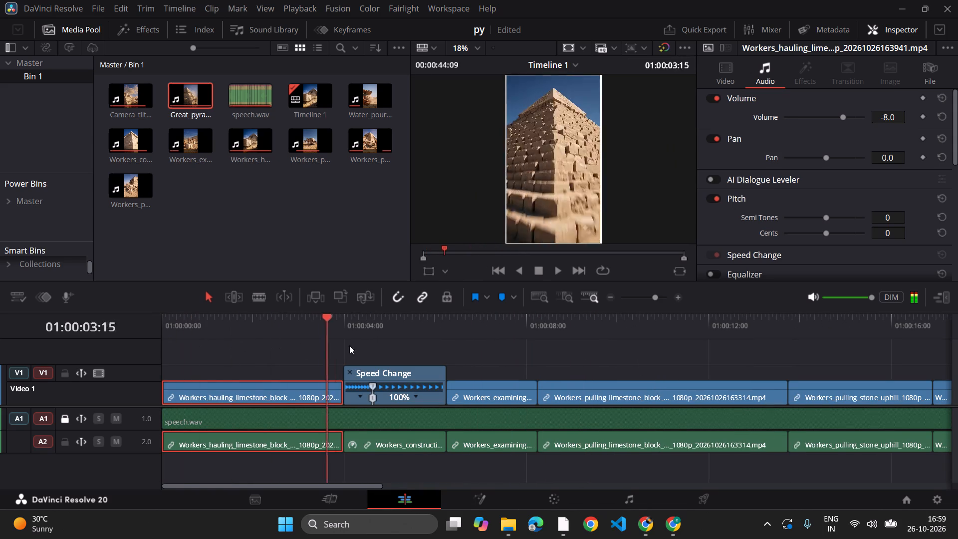
pyautogui.moveTo(349, 345); pyautogui.dragTo(490, 327)
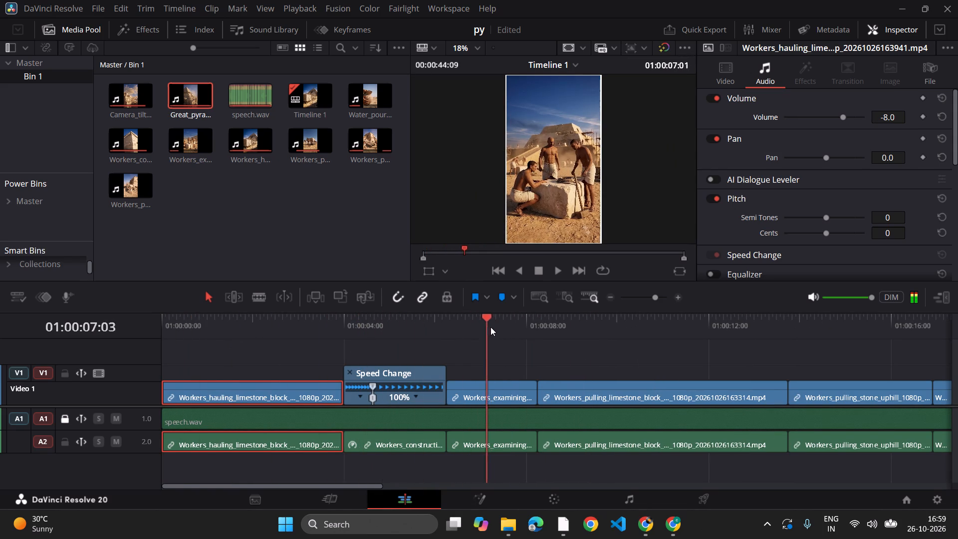
pyautogui.moveTo(490, 327); pyautogui.dragTo(450, 333)
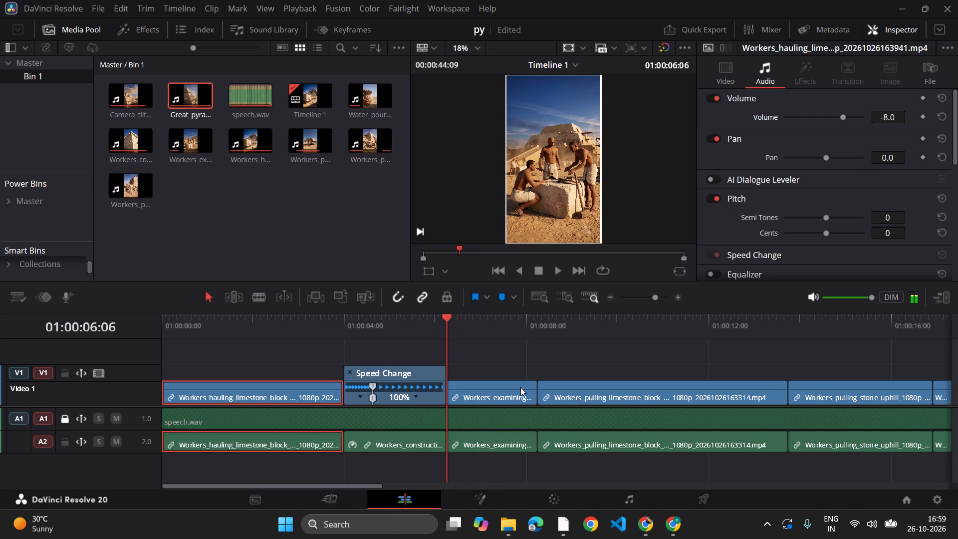
# Play the timeline from the Workers_examining clip through the stone-pulling clips to check their audio against the voiceover, and stop playback.
pyautogui.press('space')
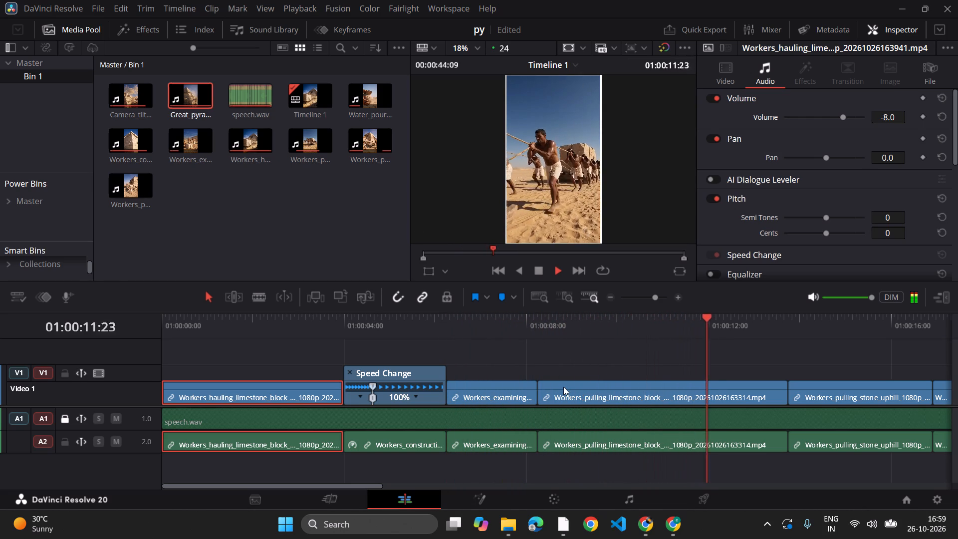
pyautogui.keyDown('alt'); pyautogui.scroll(-3, 560, 387); pyautogui.keyUp('alt')
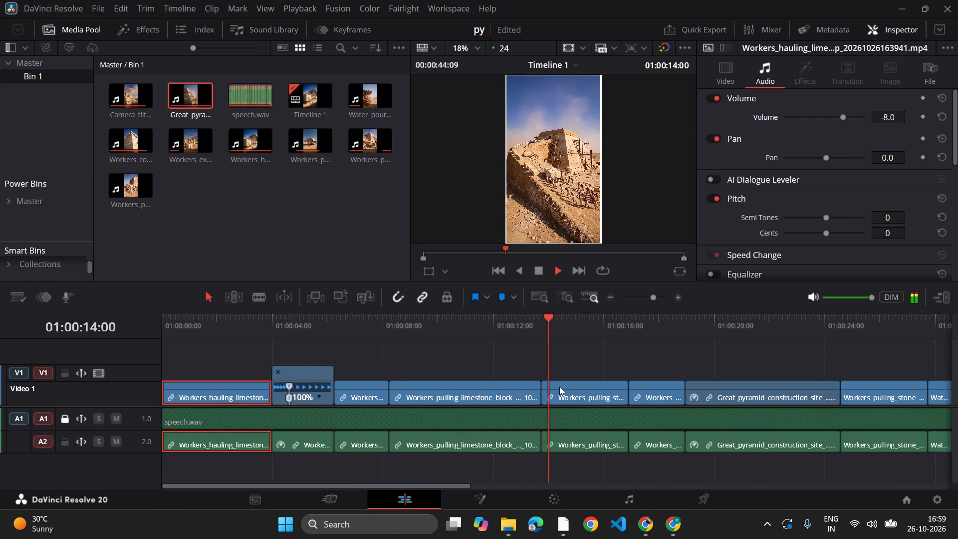
pyautogui.keyDown('alt'); pyautogui.scroll(-2, 559, 387); pyautogui.keyUp('alt')
pyautogui.keyDown('alt'); pyautogui.scroll(2, 559, 387); pyautogui.keyUp('alt')
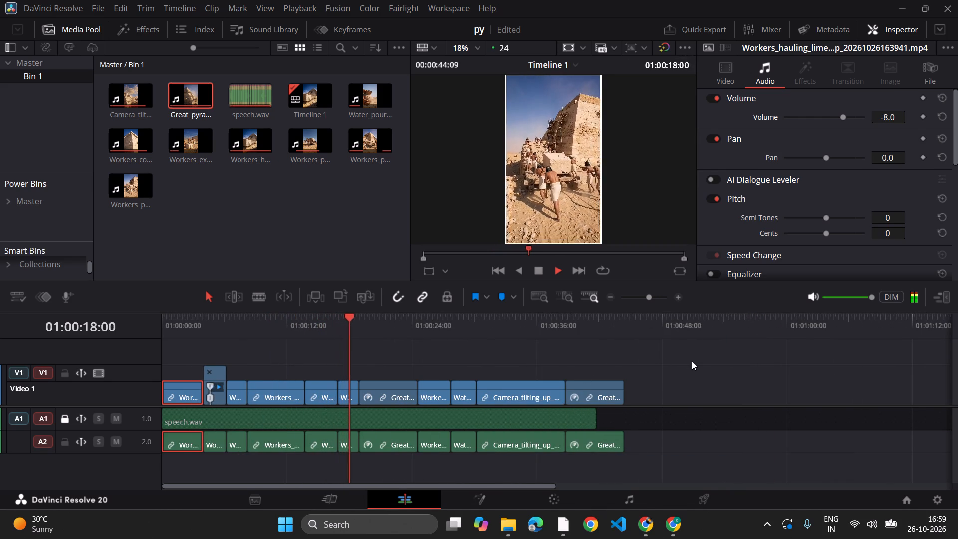
pyautogui.click(692, 361)
pyautogui.press('space')
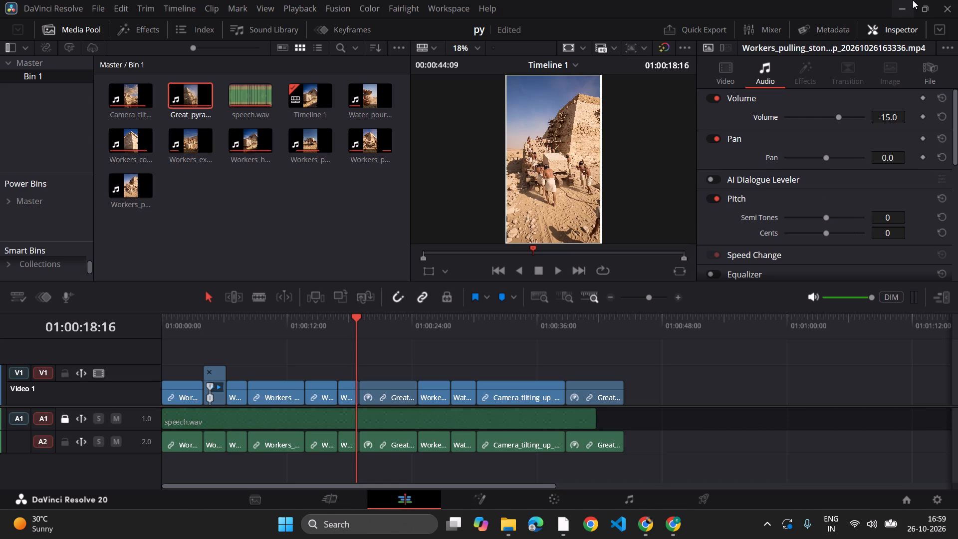
# Close DaVinci Resolve.
pyautogui.click(957, 0)
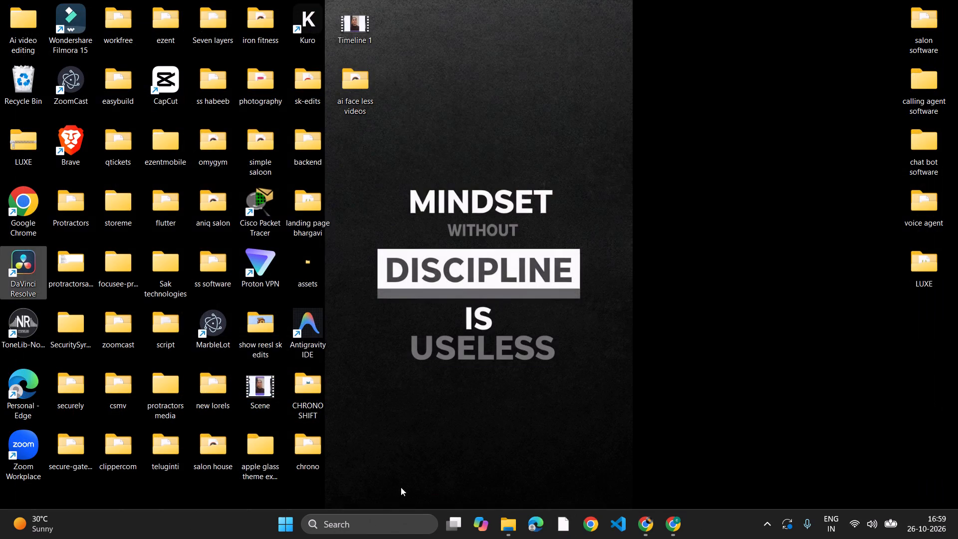
# Open the Windows power options to shut down the computer.
pyautogui.click(281, 517)
pyautogui.click(568, 476)
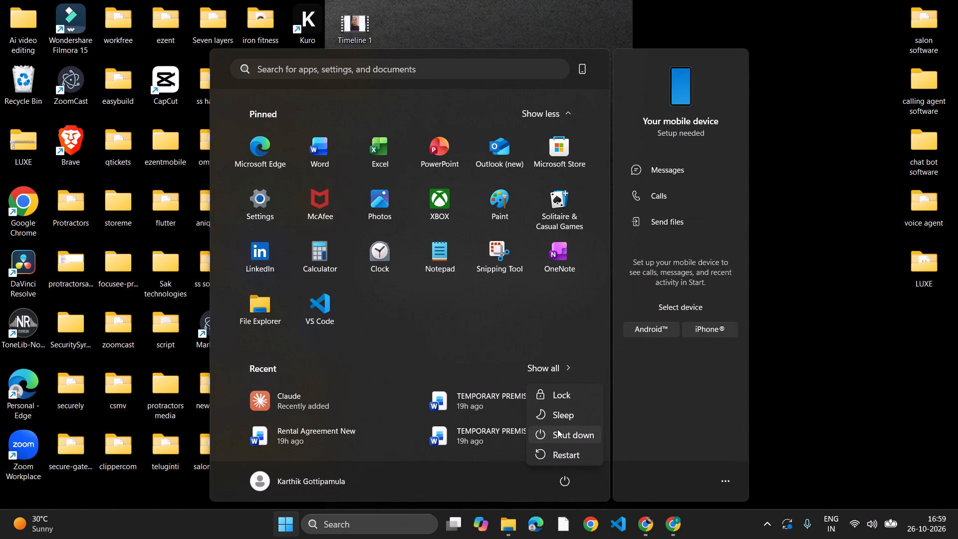